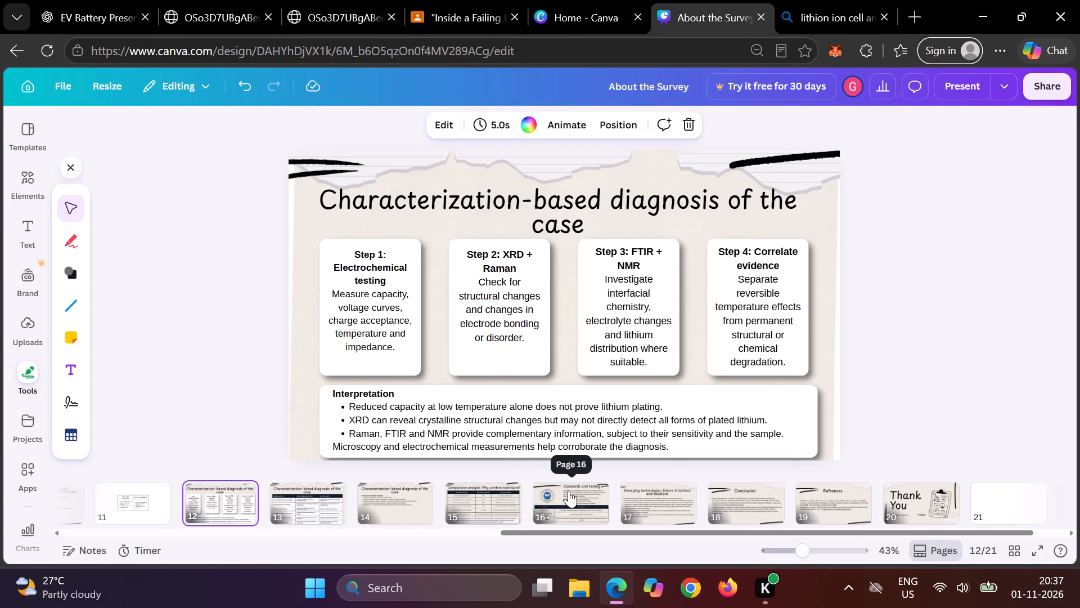
scroll(352, 513, "right", 2)
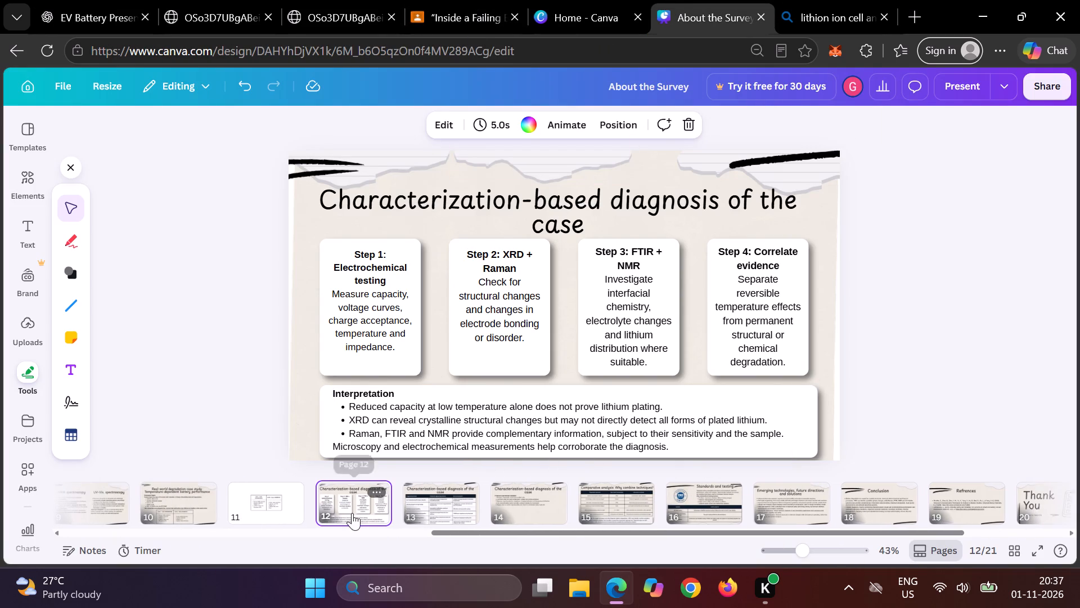
left_click(182, 511)
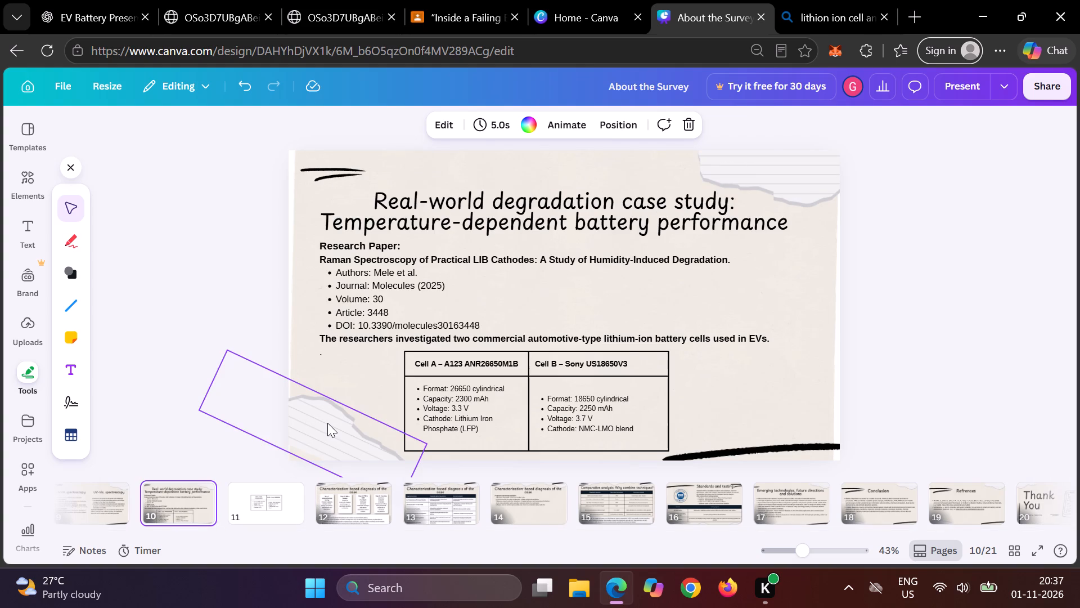
left_click(327, 423)
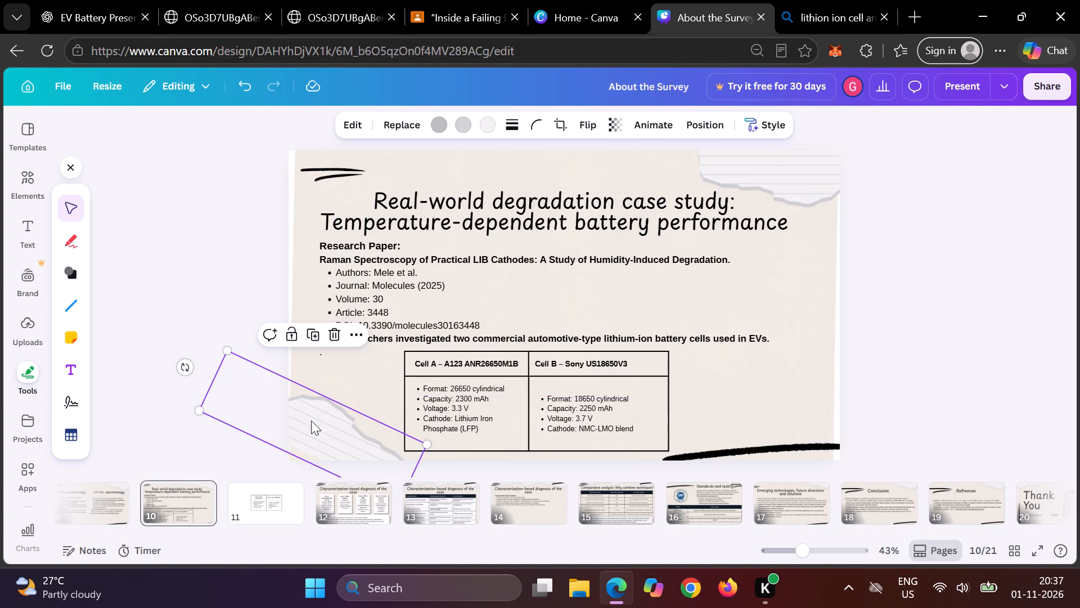
left_click_drag(309, 425, 299, 493)
scroll(262, 496, "right", 1)
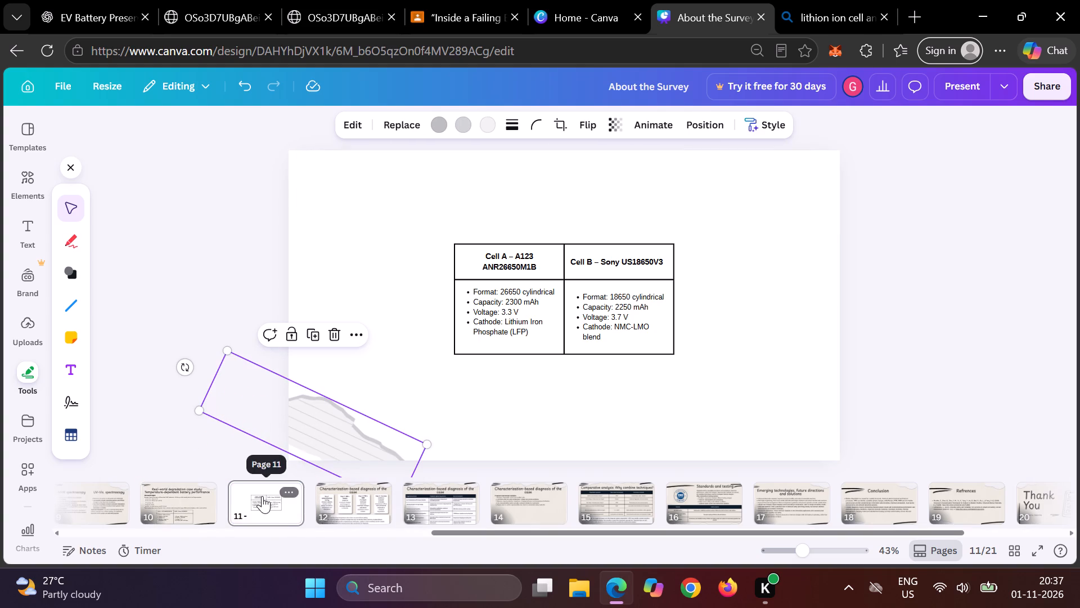
scroll(262, 496, "right", 1)
left_click(263, 495)
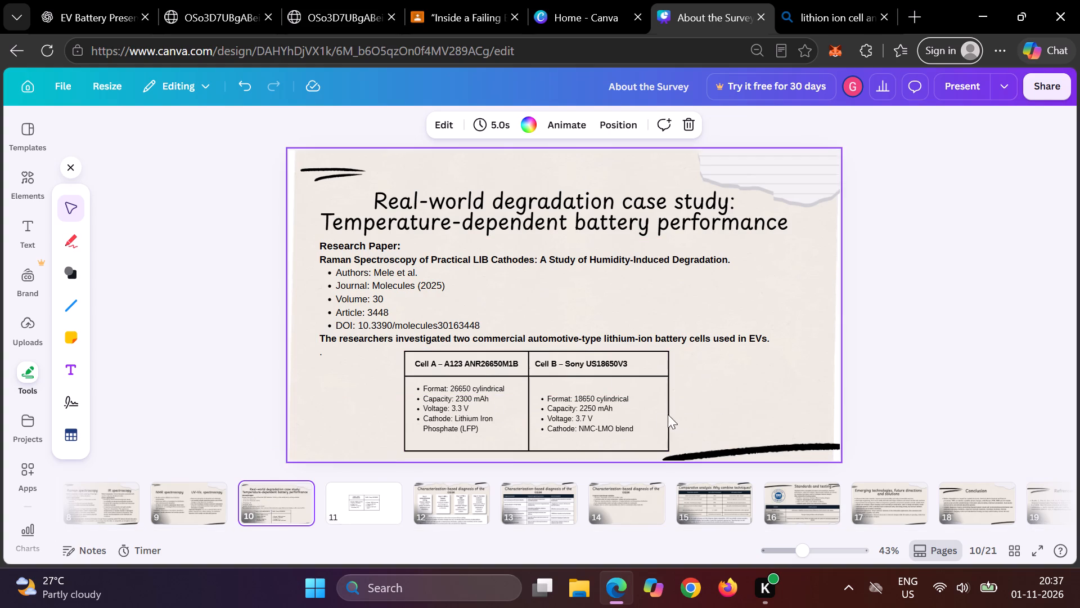
Fill both header cells of the Cell A and Cell B table on slide 10 with the mauve photo colour #986A7D.
left_click(490, 363)
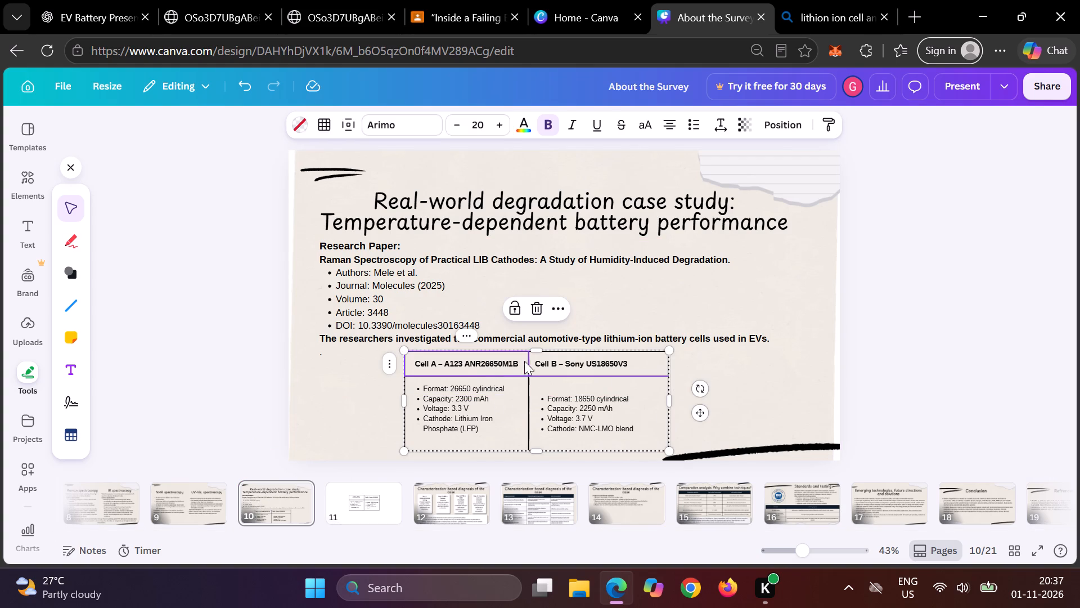
left_click(562, 360, "ctrl")
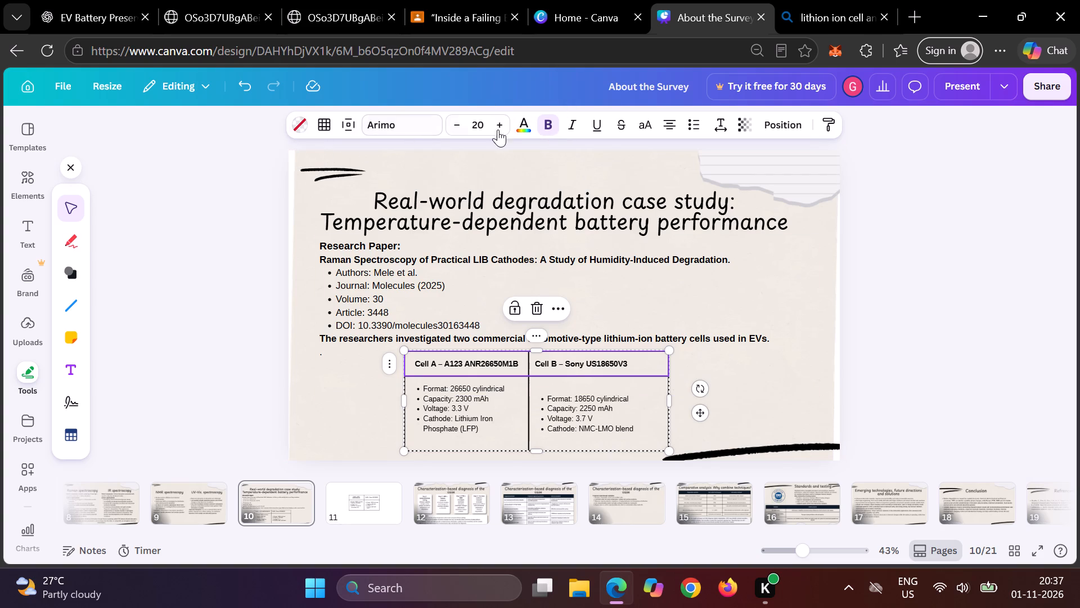
left_click(297, 126)
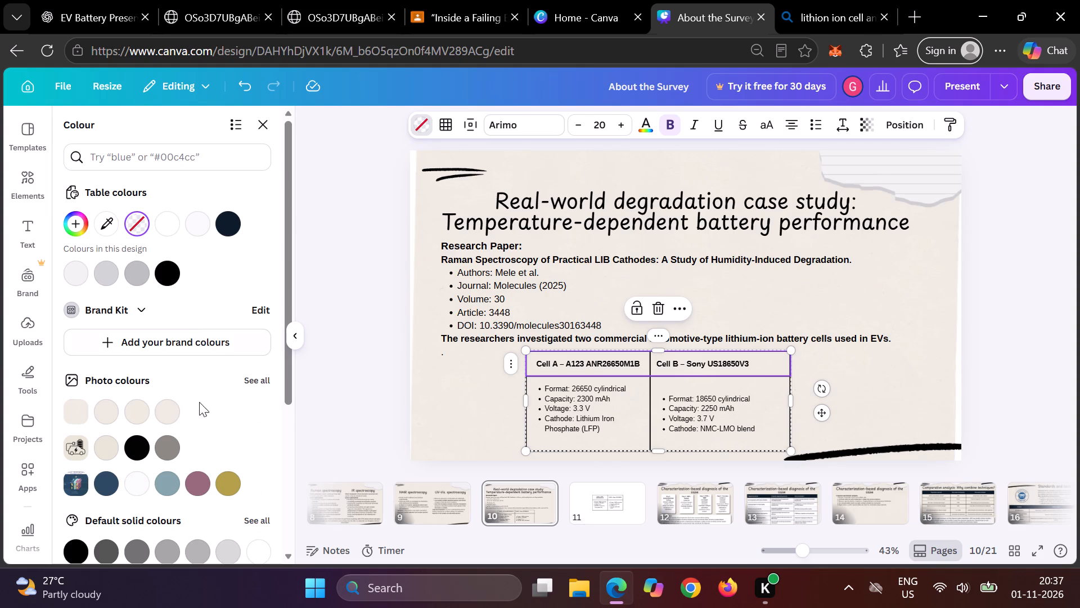
scroll(204, 414, "down", 1)
left_click(195, 402)
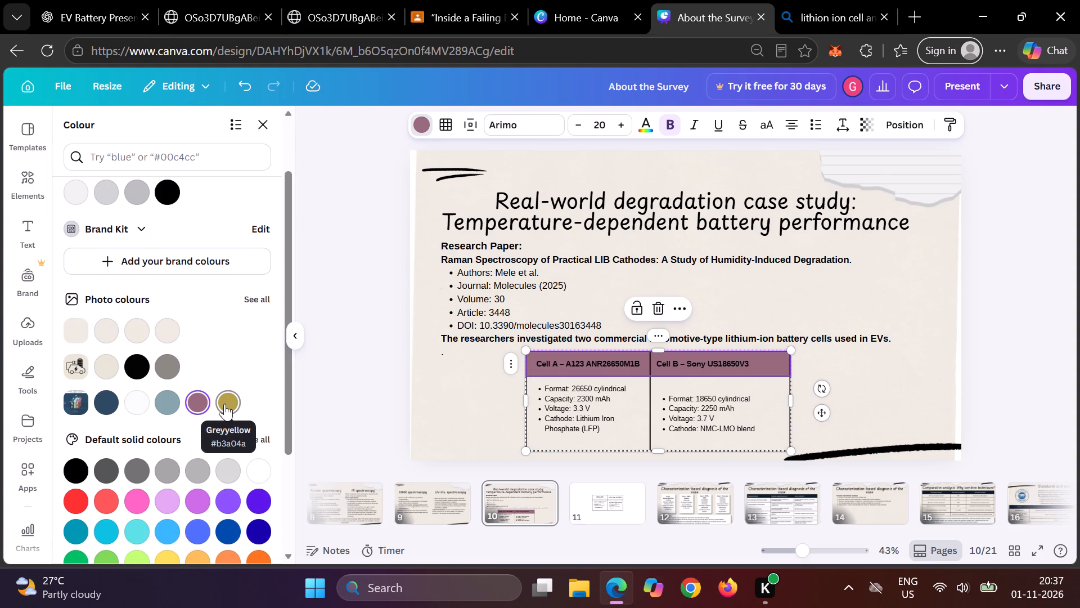
scroll(224, 403, "up", 1)
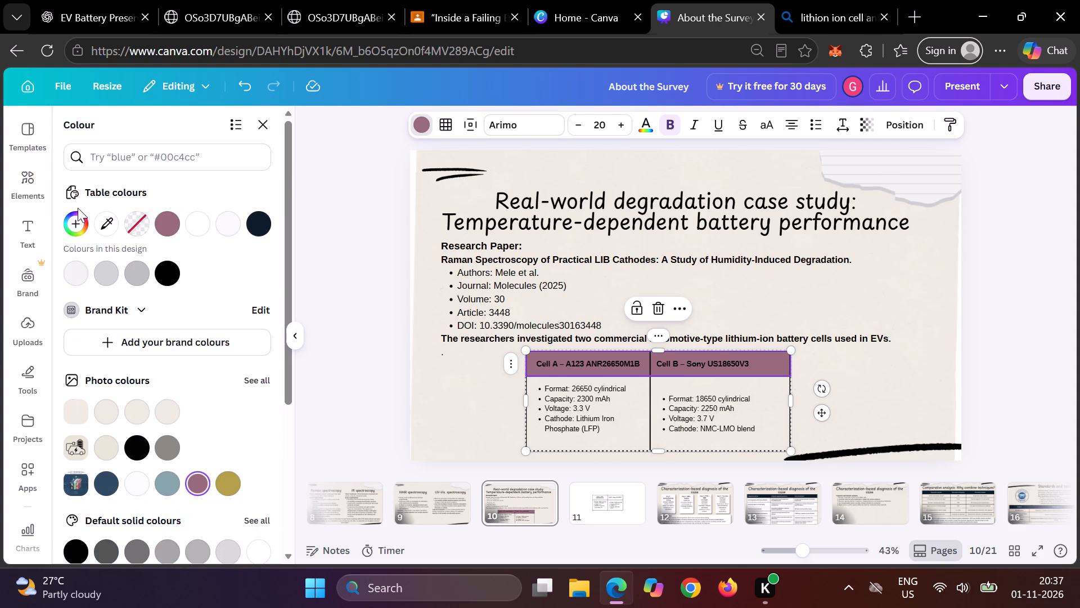
Give both header cells of the slide 10 Cell A and Cell B table a custom dusty-rose fill, #C58B8B.
left_click(80, 214)
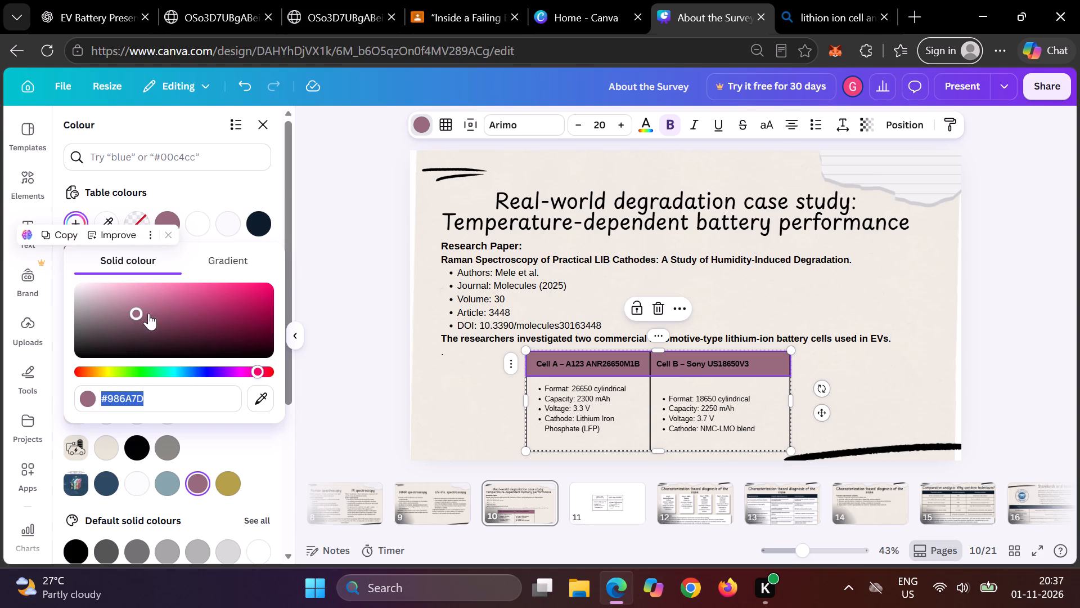
left_click_drag(253, 375, 249, 377)
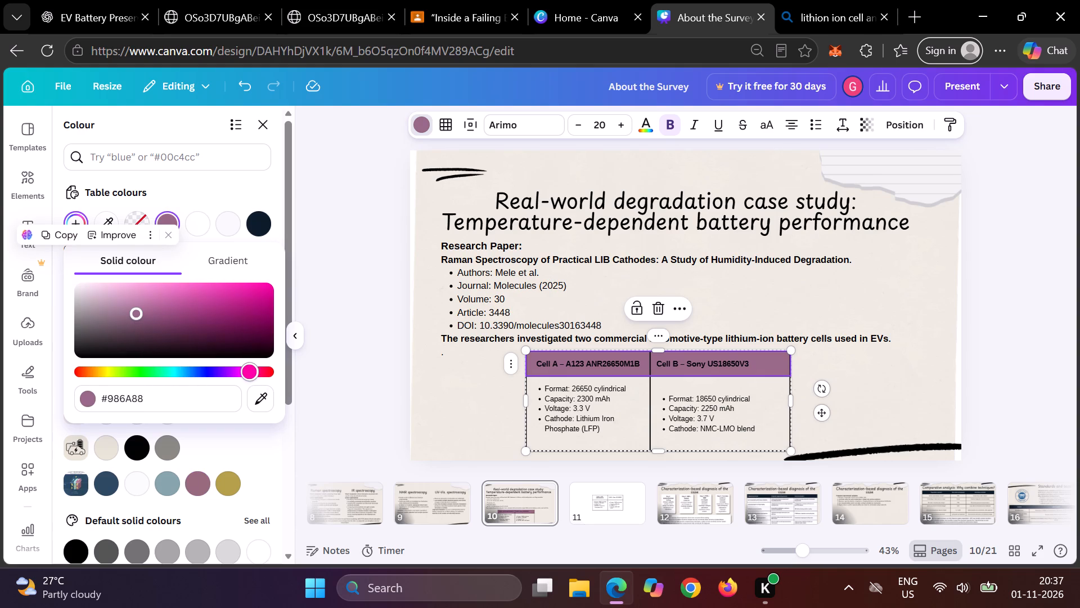
left_click_drag(249, 377, 245, 381)
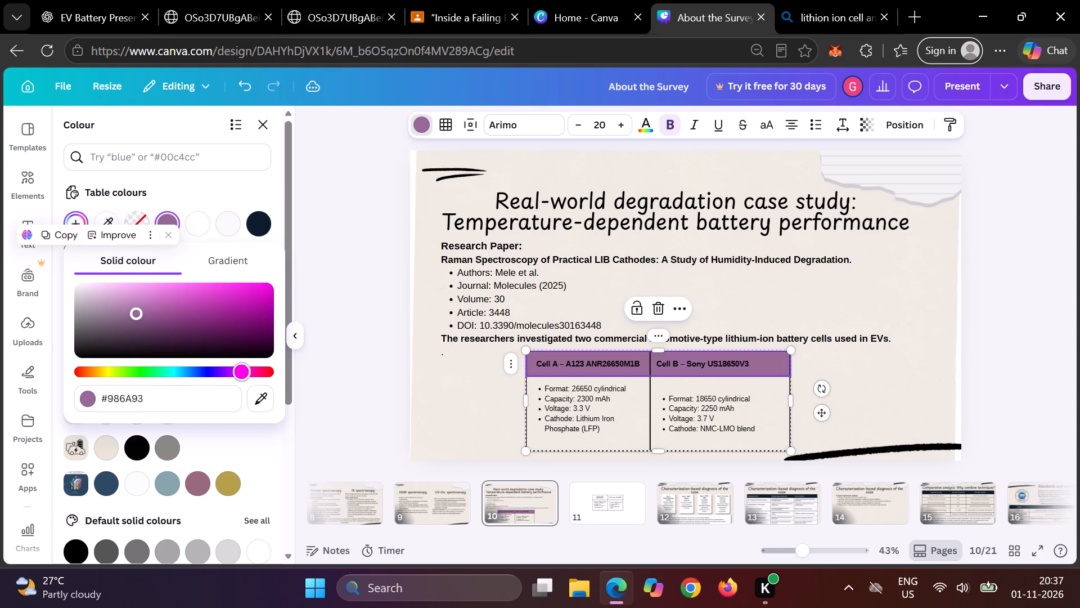
left_click_drag(245, 381, 268, 381)
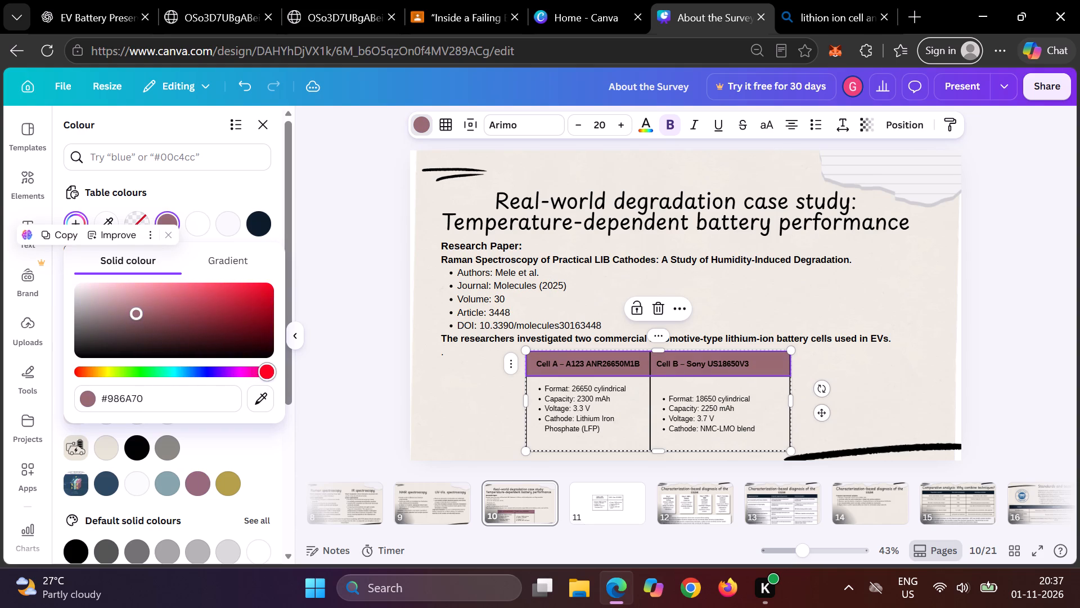
left_click_drag(268, 381, 251, 383)
left_click(251, 383)
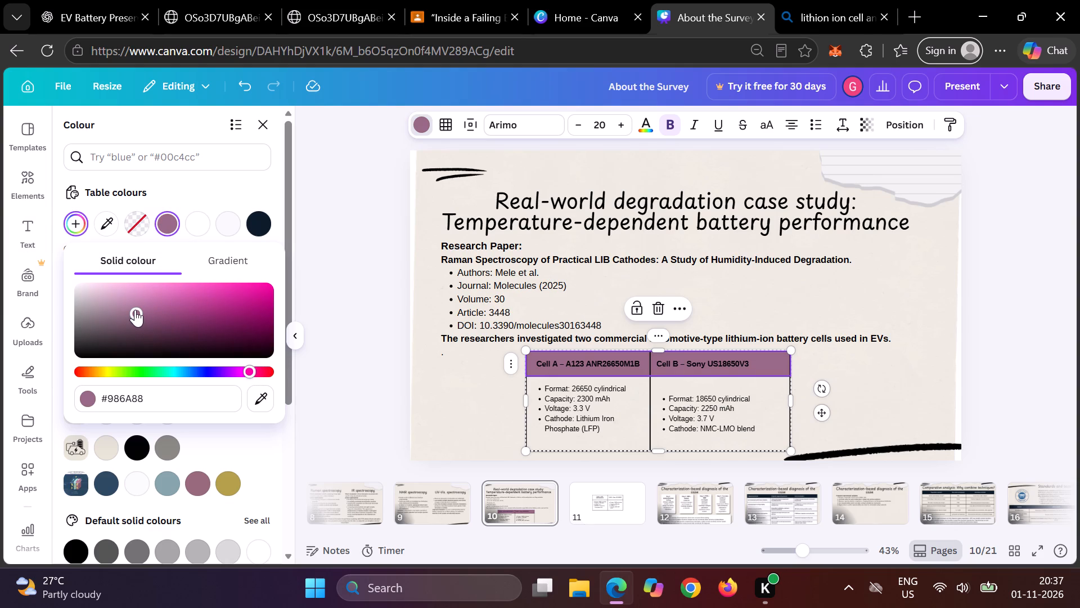
left_click_drag(248, 366, 349, 382)
left_click_drag(140, 311, 188, 303)
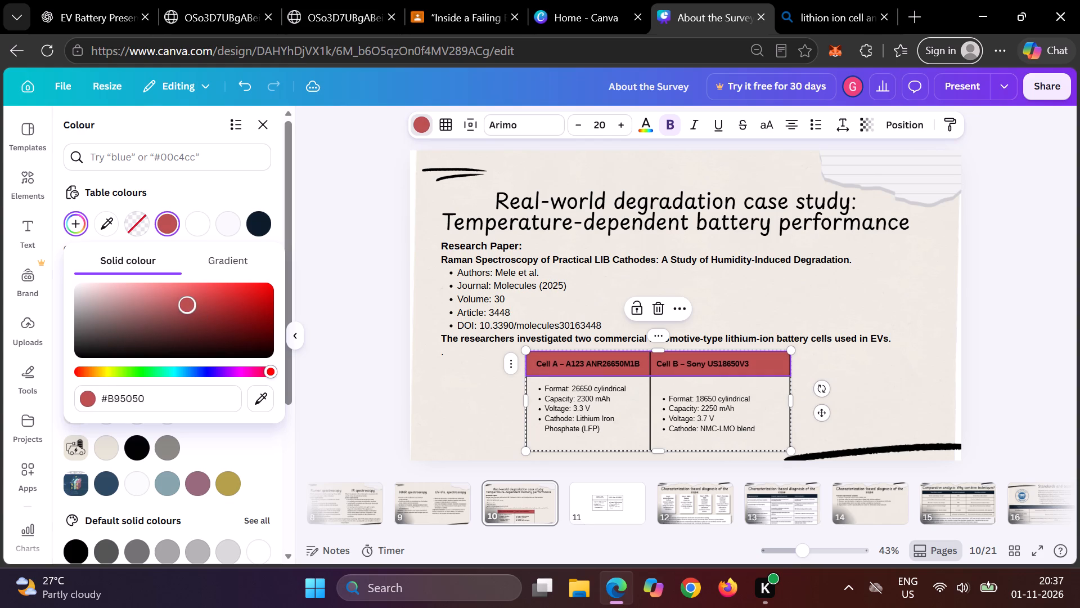
left_click_drag(188, 303, 182, 297)
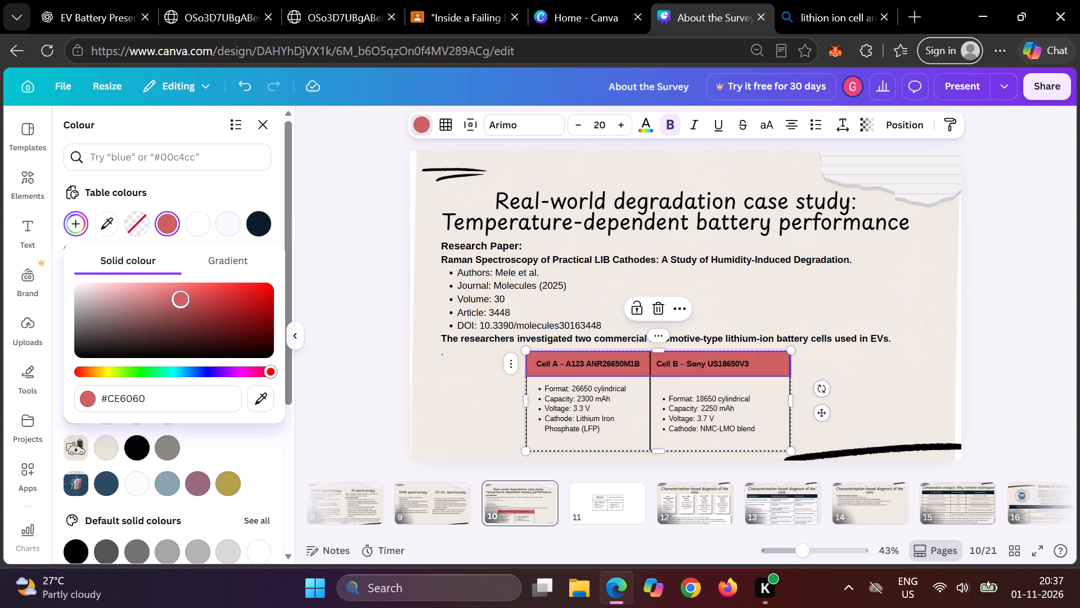
left_click_drag(182, 297, 191, 290)
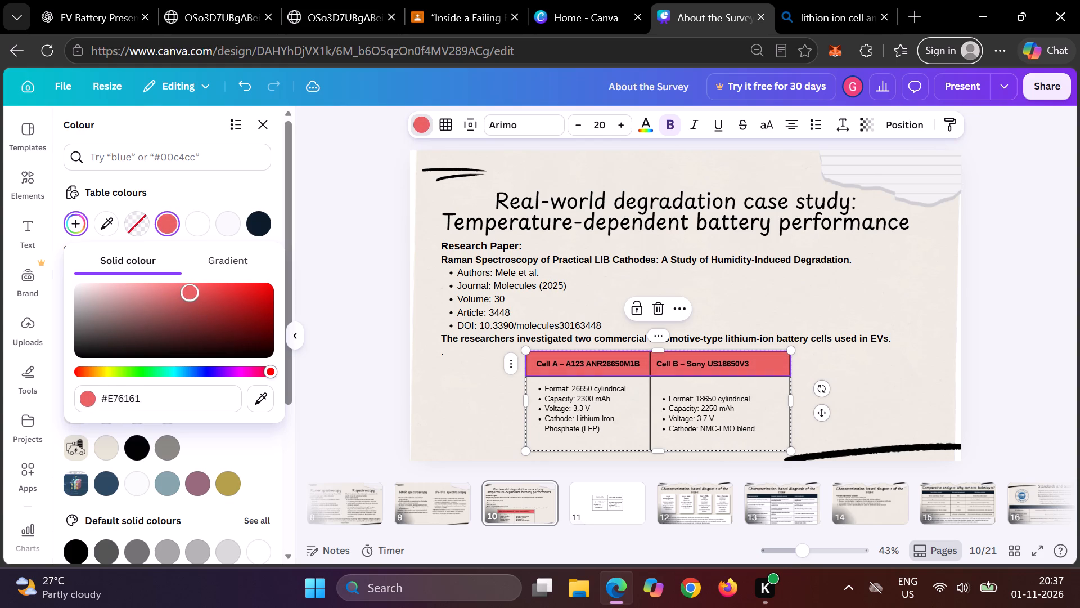
left_click_drag(191, 290, 134, 288)
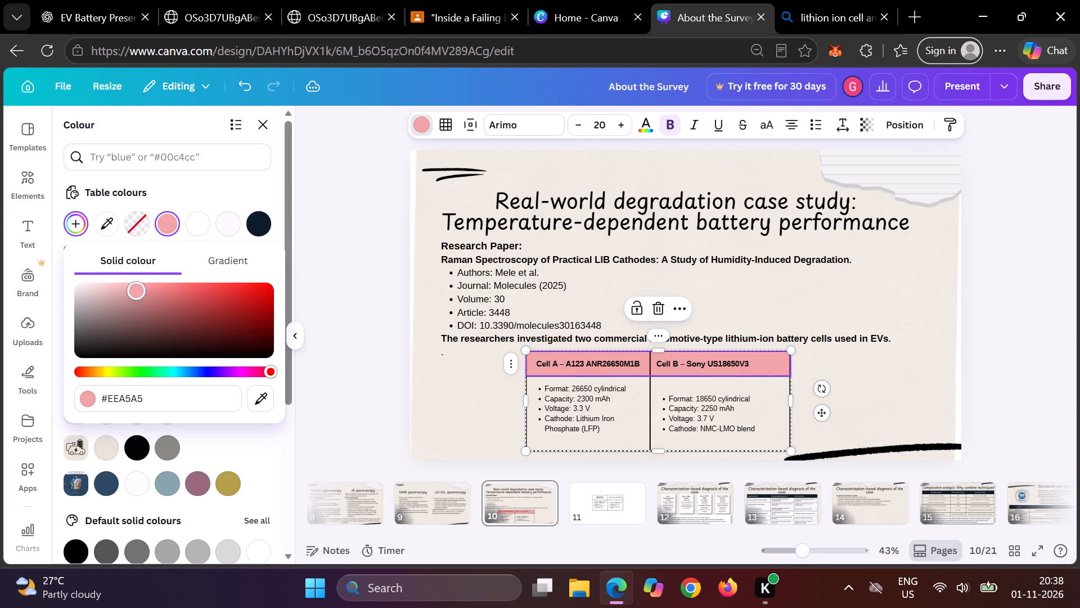
left_click_drag(134, 288, 133, 297)
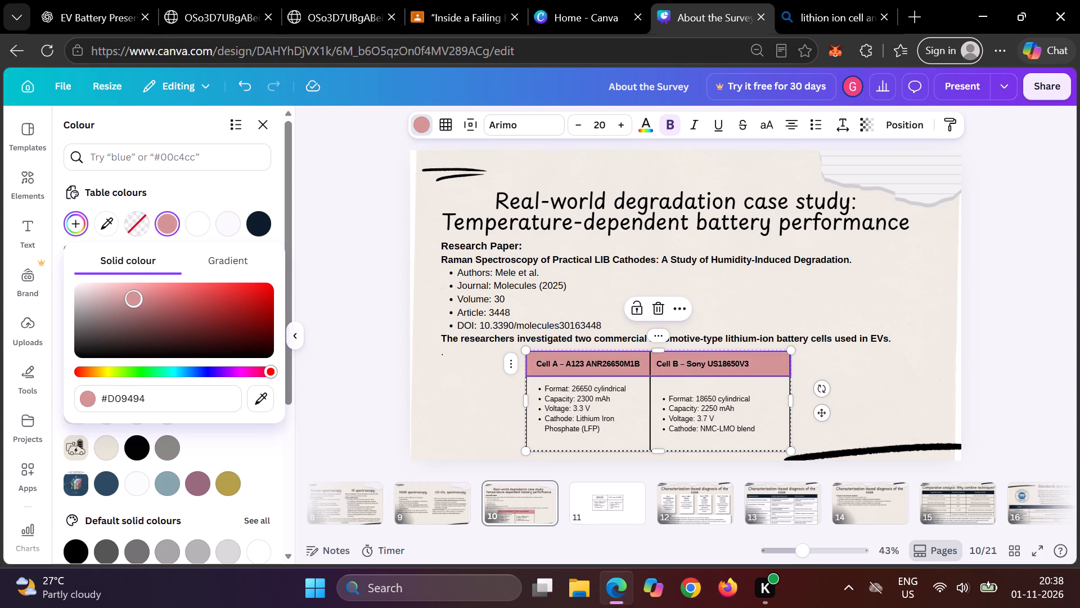
left_click_drag(133, 297, 124, 293)
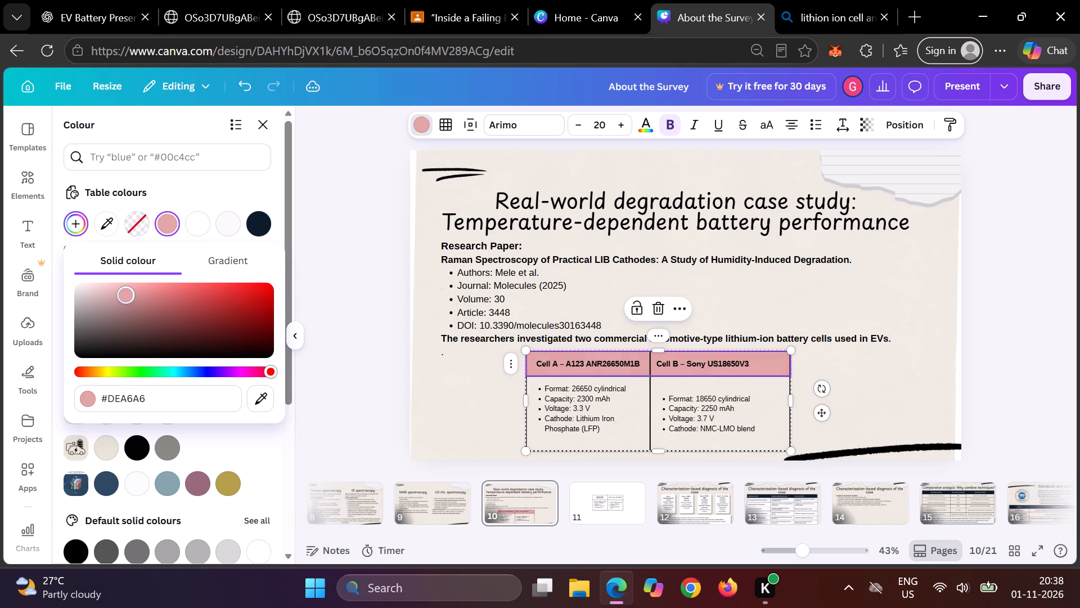
left_click_drag(124, 293, 121, 290)
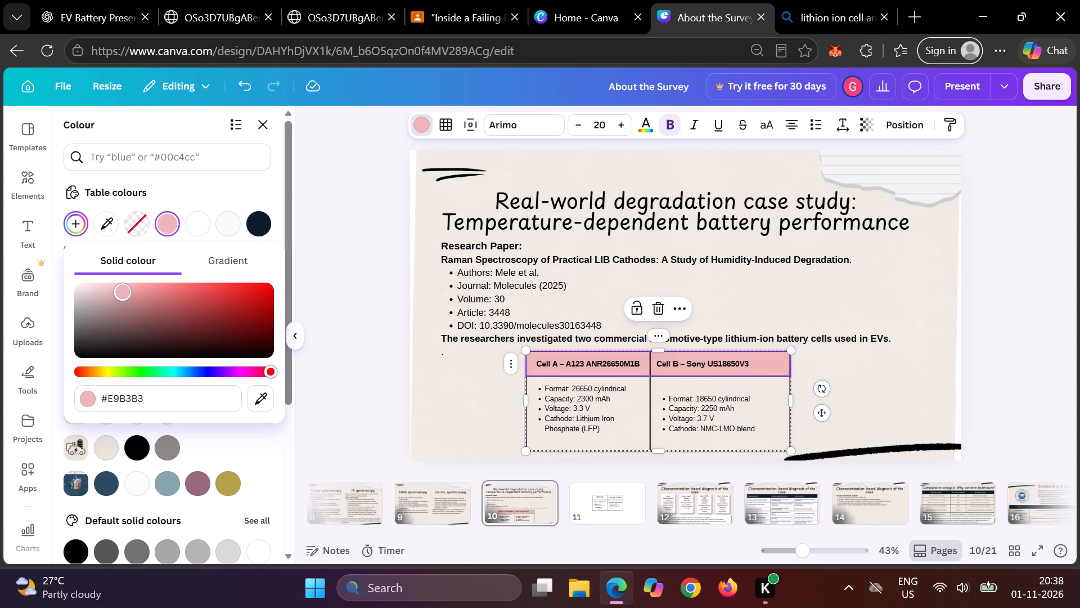
left_click_drag(121, 290, 125, 300)
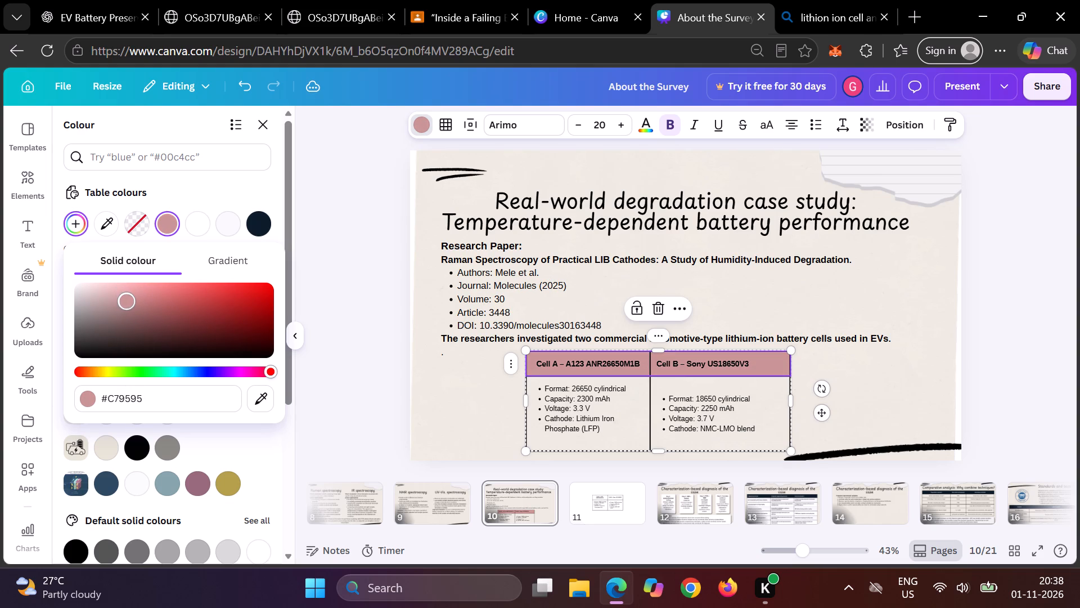
left_click_drag(125, 300, 130, 306)
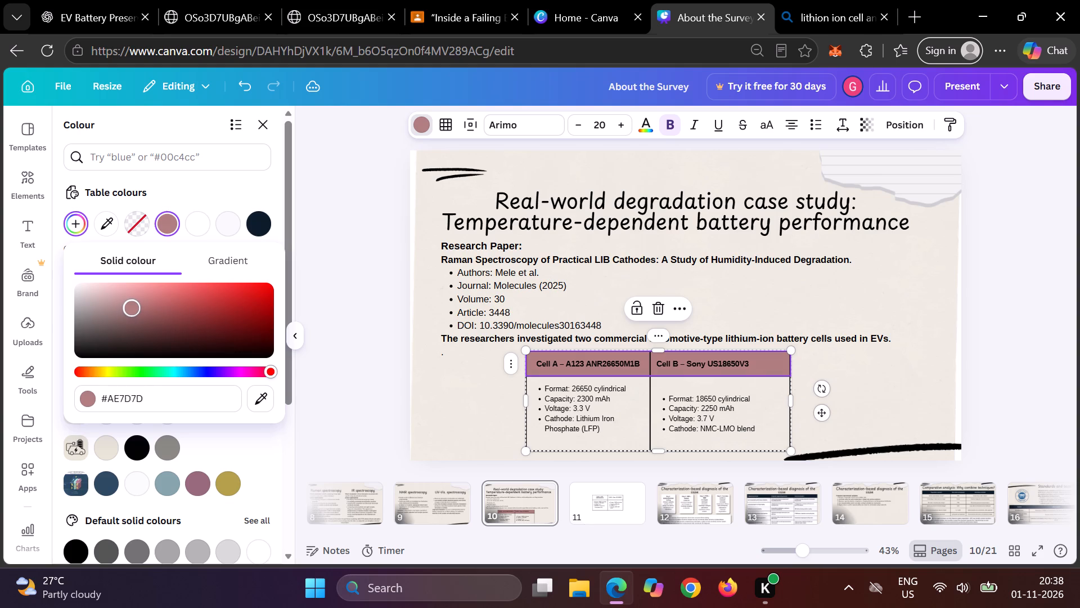
left_click_drag(130, 306, 133, 300)
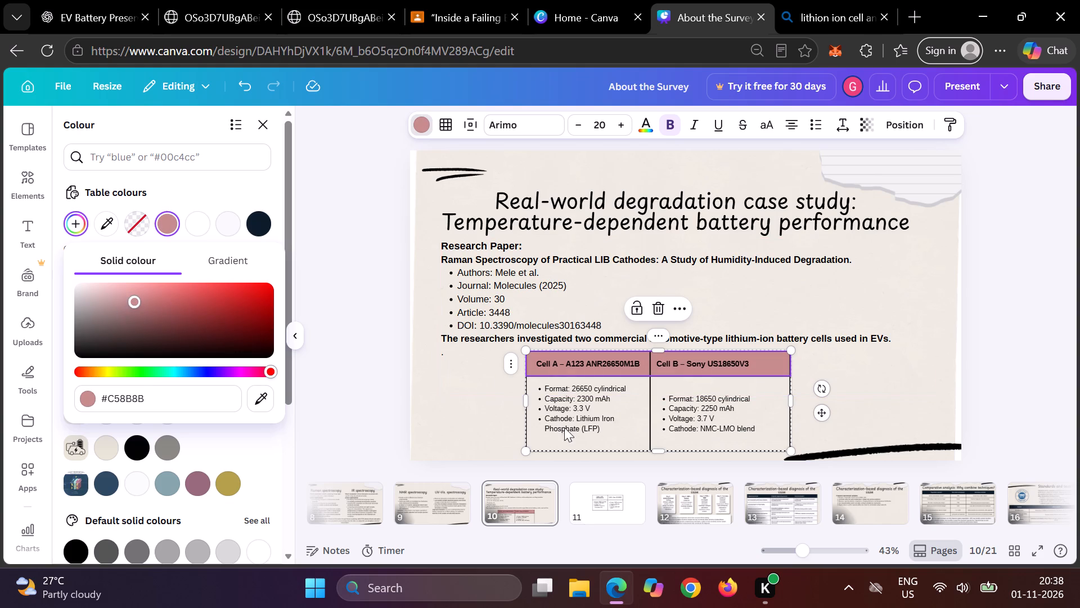
Fill both body cells beneath the table headers with the lighter custom pink #C9AAAA.
left_click(560, 438)
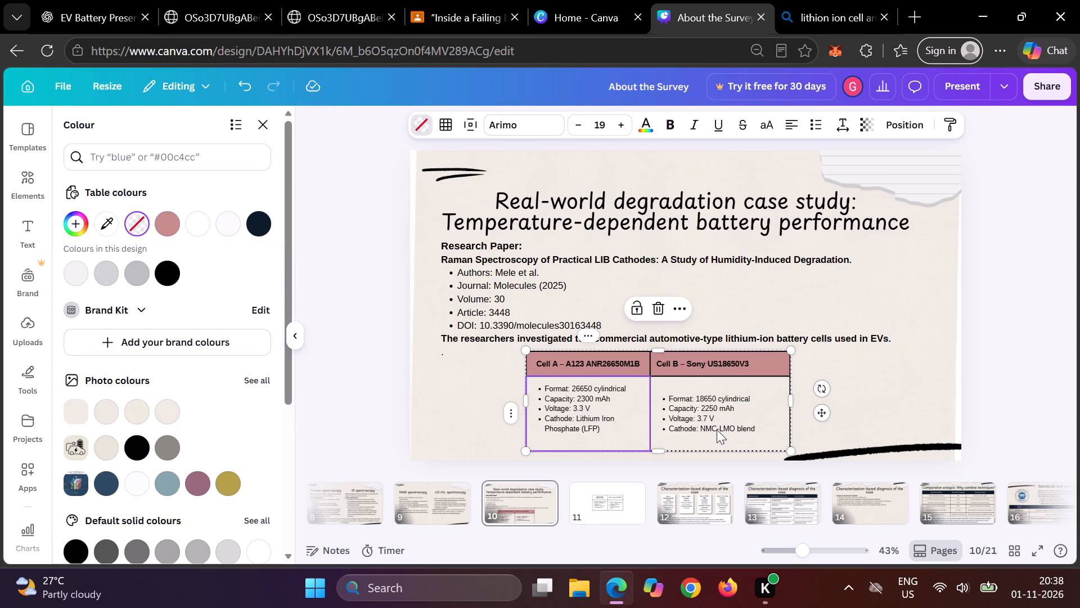
left_click(715, 431, "ctrl")
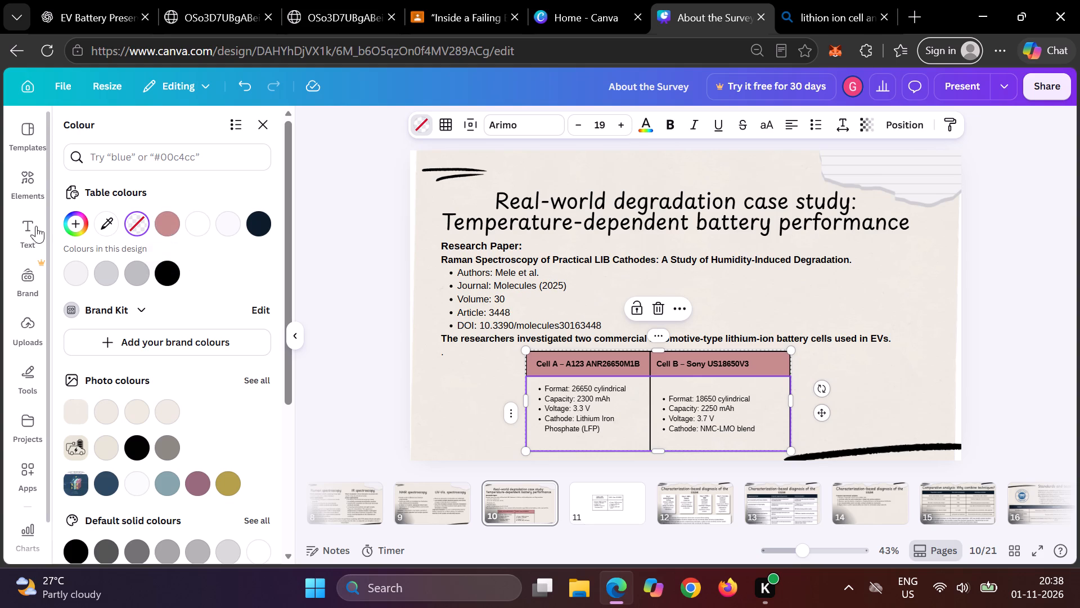
left_click(73, 218)
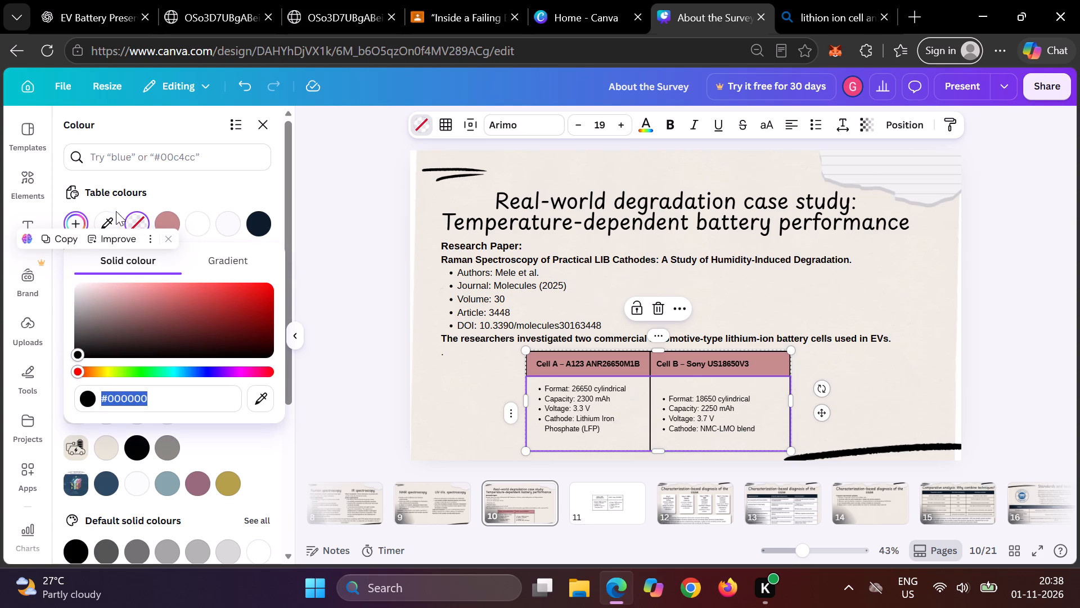
left_click_drag(74, 354, 84, 220)
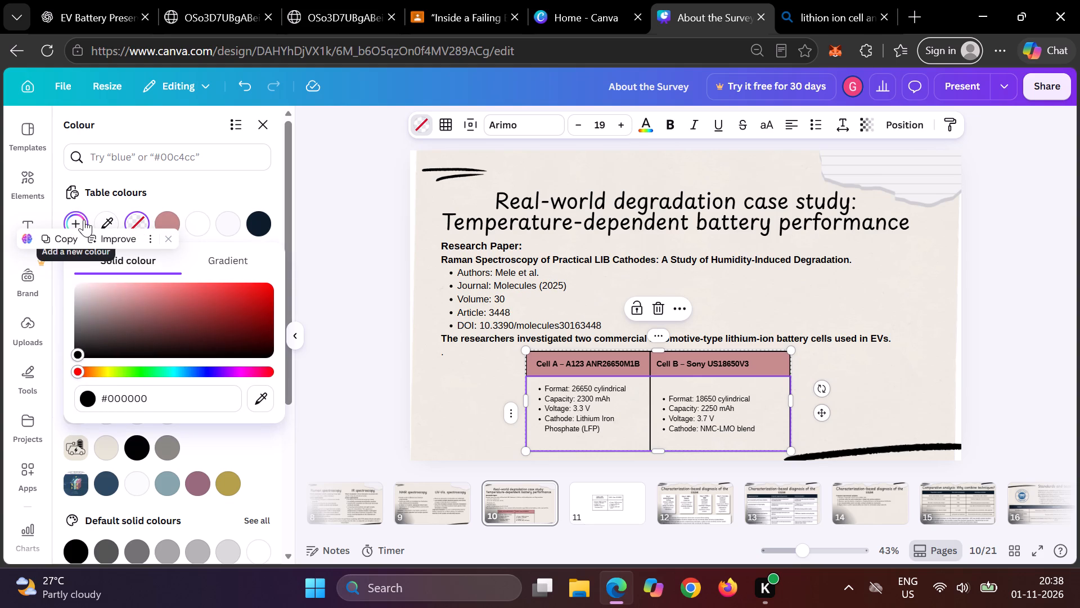
left_click_drag(84, 220, 84, 221)
left_click_drag(75, 347, 109, 213)
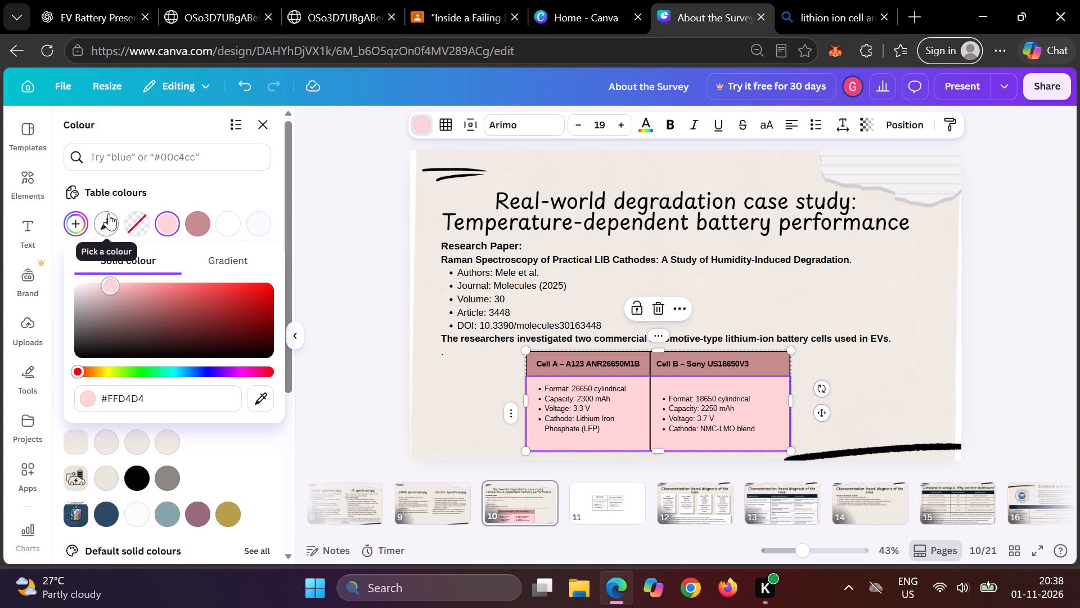
left_click_drag(109, 213, 97, 279)
left_click_drag(97, 279, 97, 280)
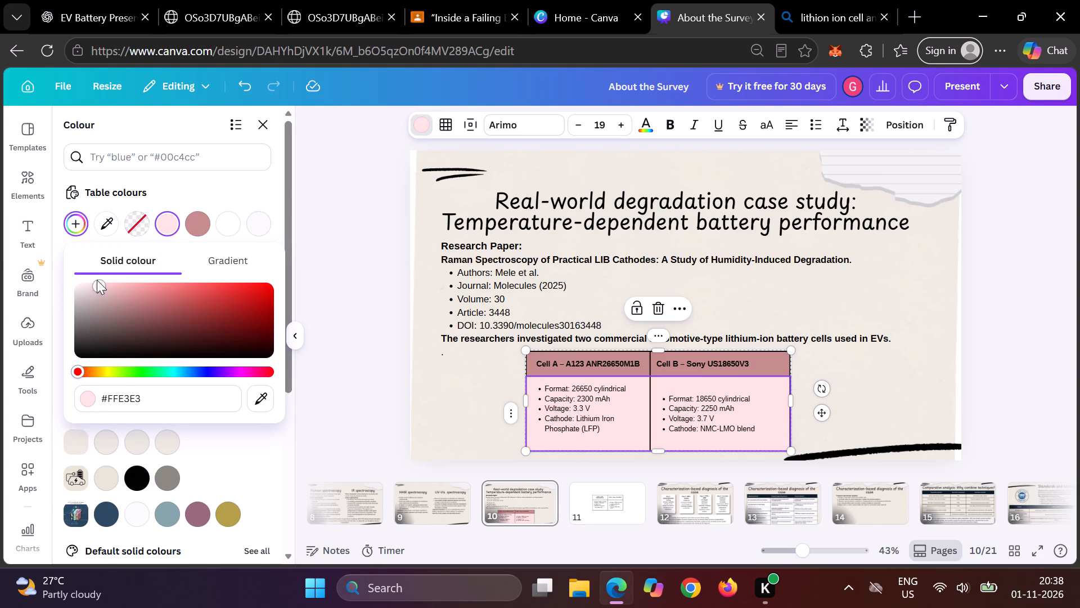
left_click_drag(97, 280, 97, 307)
left_click(98, 306)
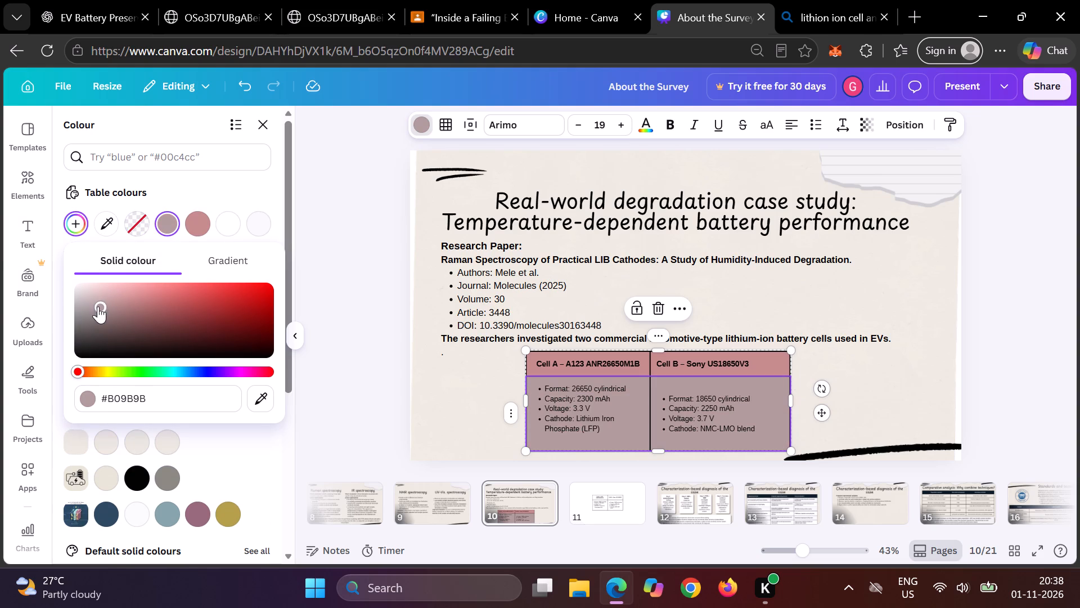
left_click(108, 297)
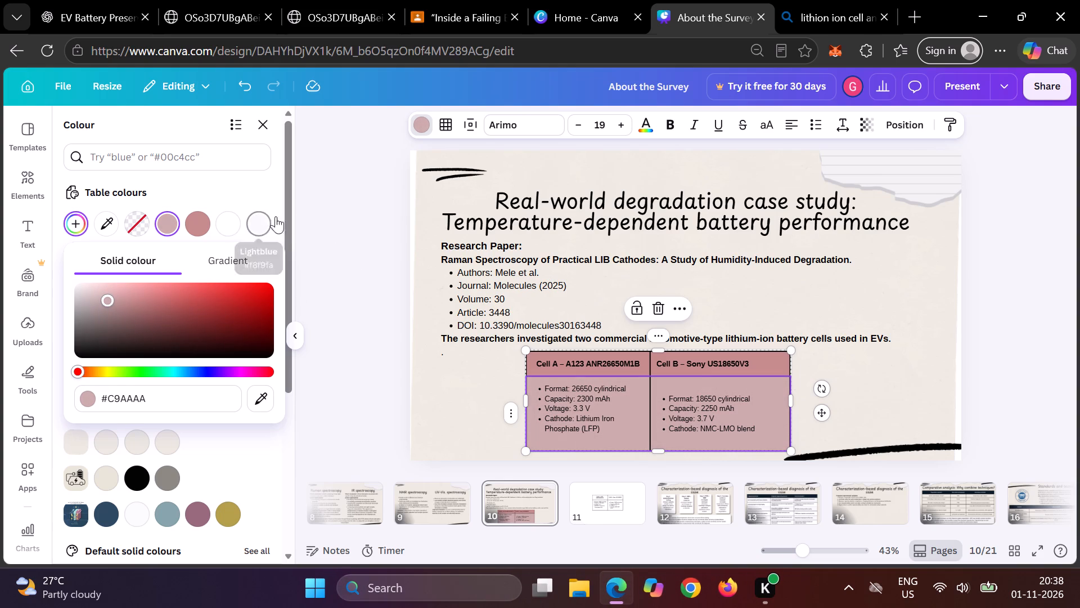
left_click(327, 220)
left_click(137, 305)
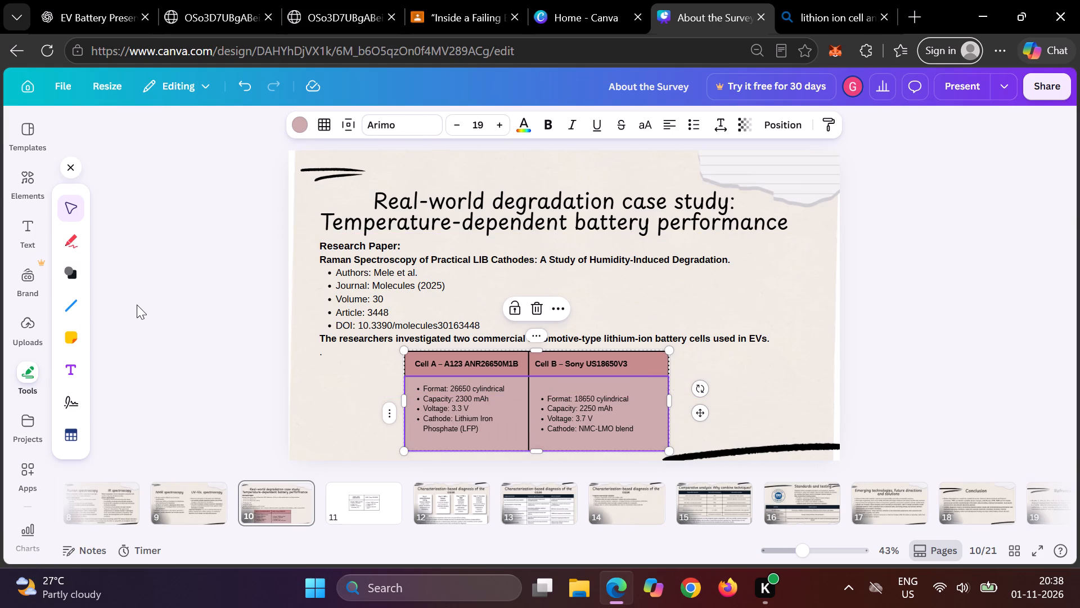
Move the Cell A and Cell B table so its left edge lines up with the slide's body text.
left_click_drag(660, 391, 576, 396)
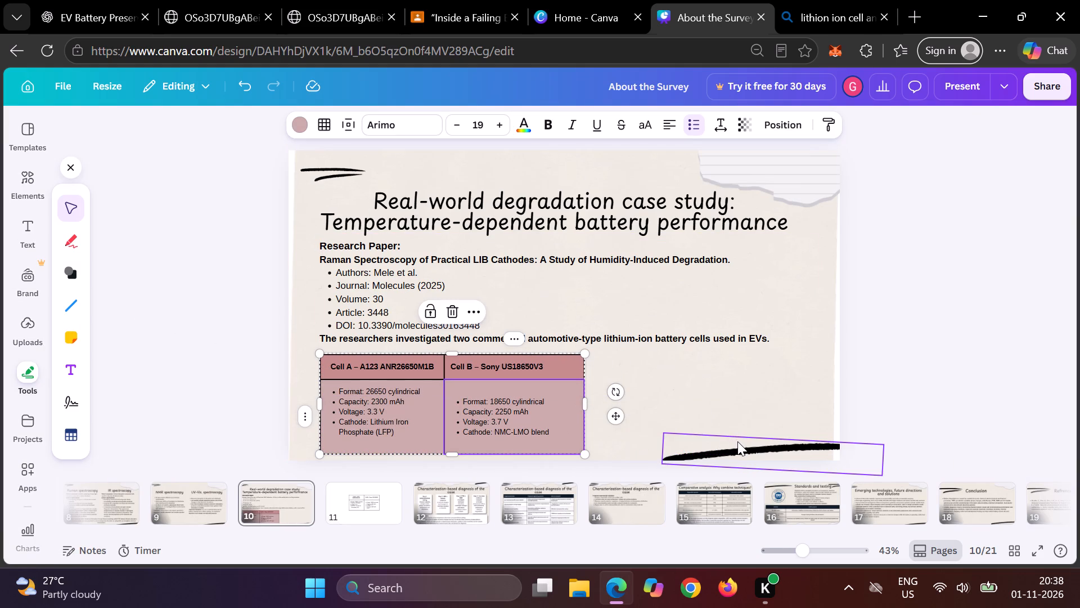
Search the web for "COLOUR PALLET" in a new browser tab and open the Color Hunt site, closing the results page.
left_click(870, 0)
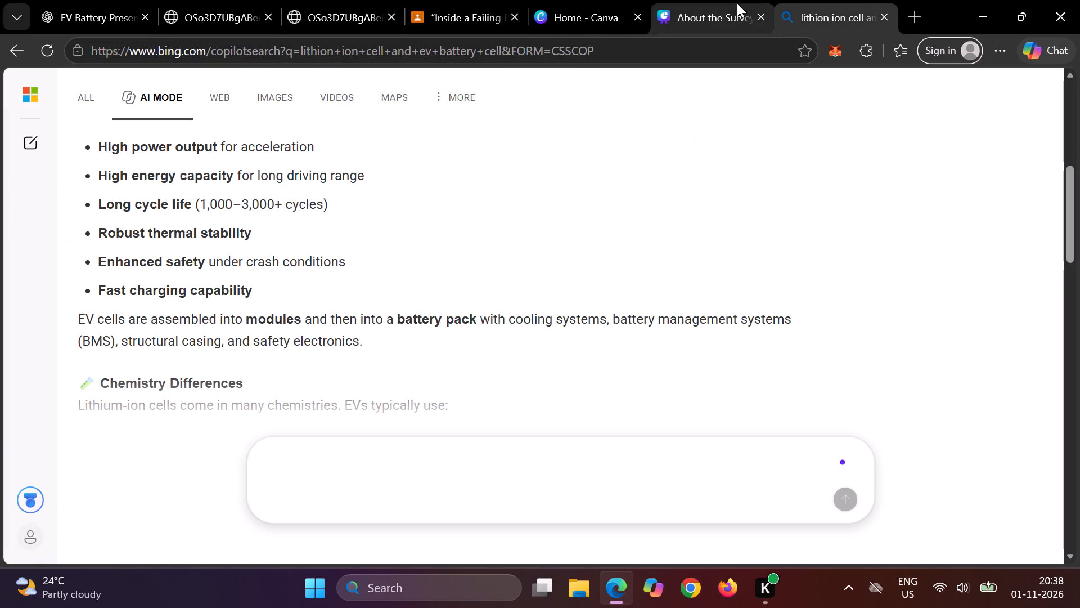
triple_click(533, 34)
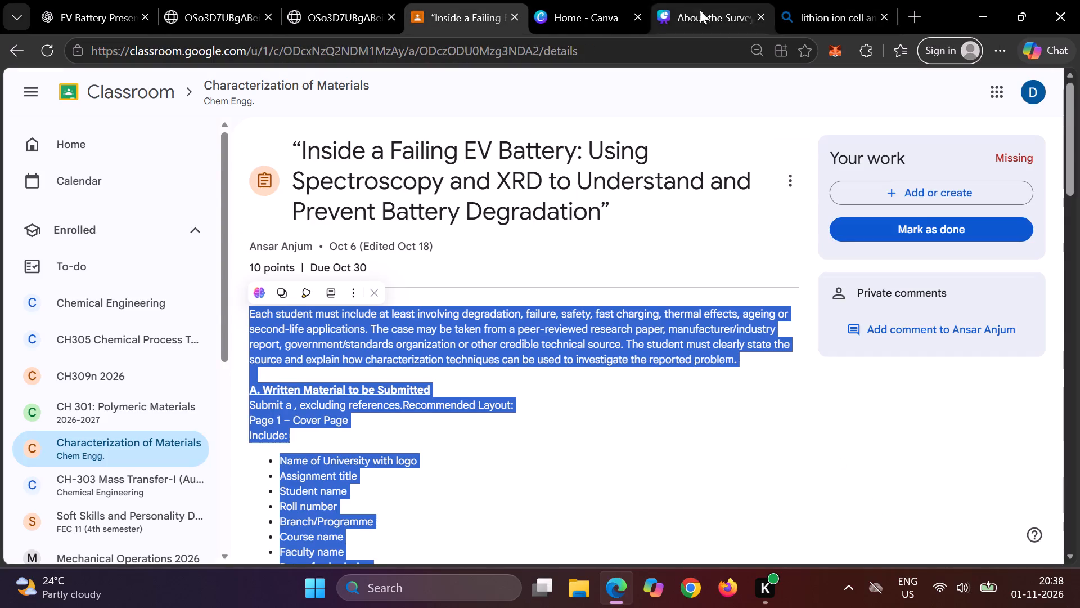
left_click(845, 0)
triple_click(675, 40)
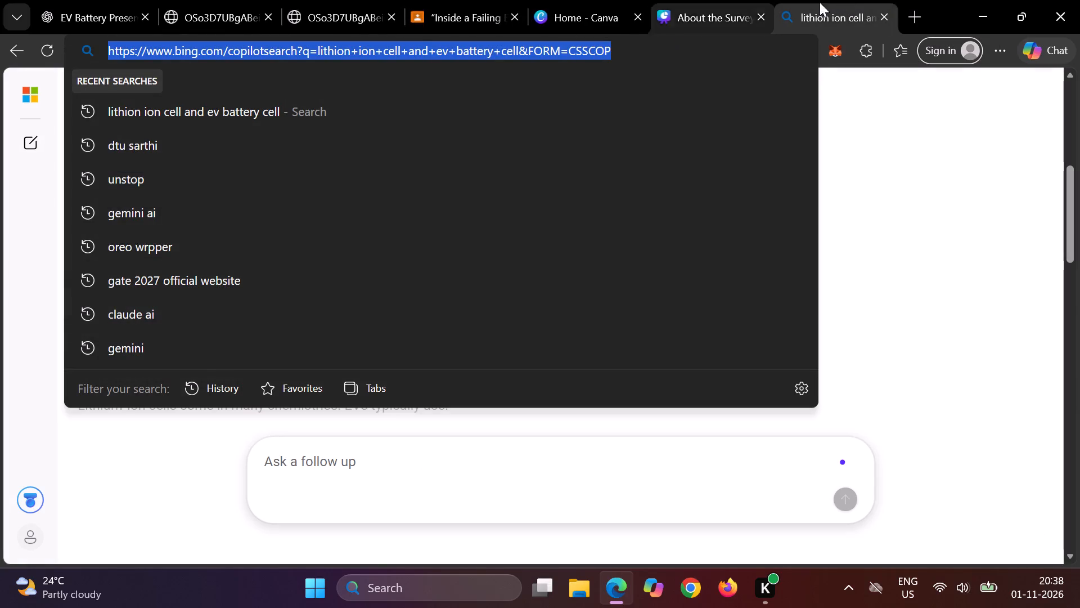
left_click(921, 16)
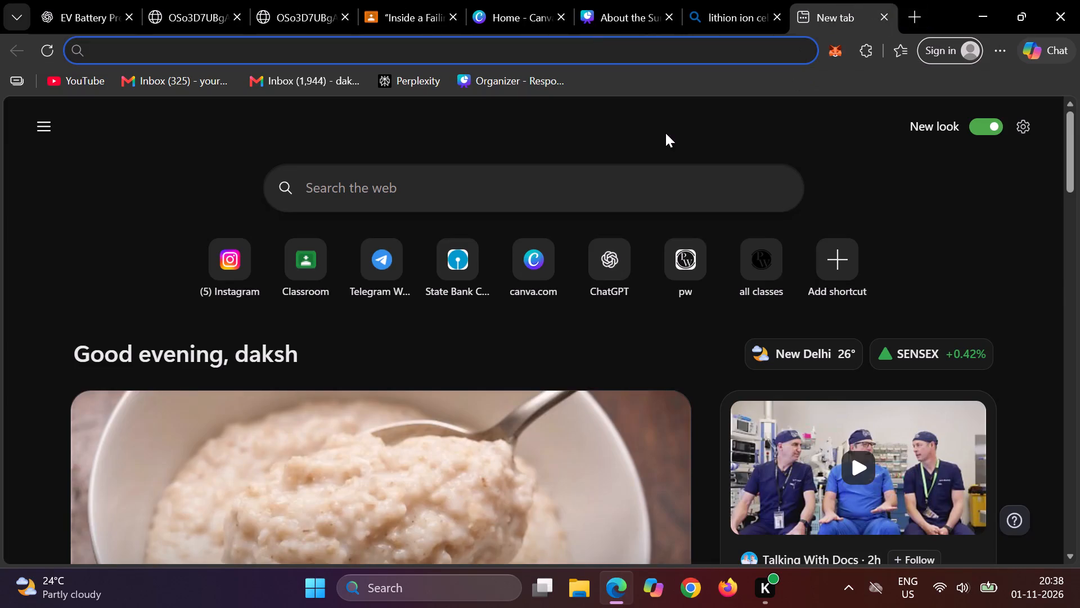
type("COLOUR")
key("space")
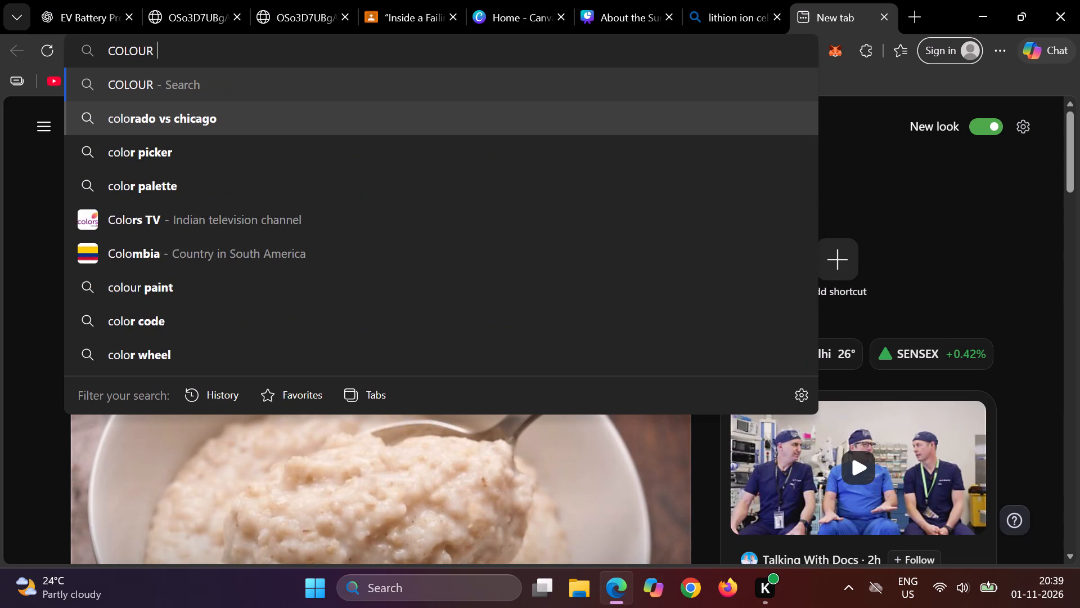
type("PALLET")
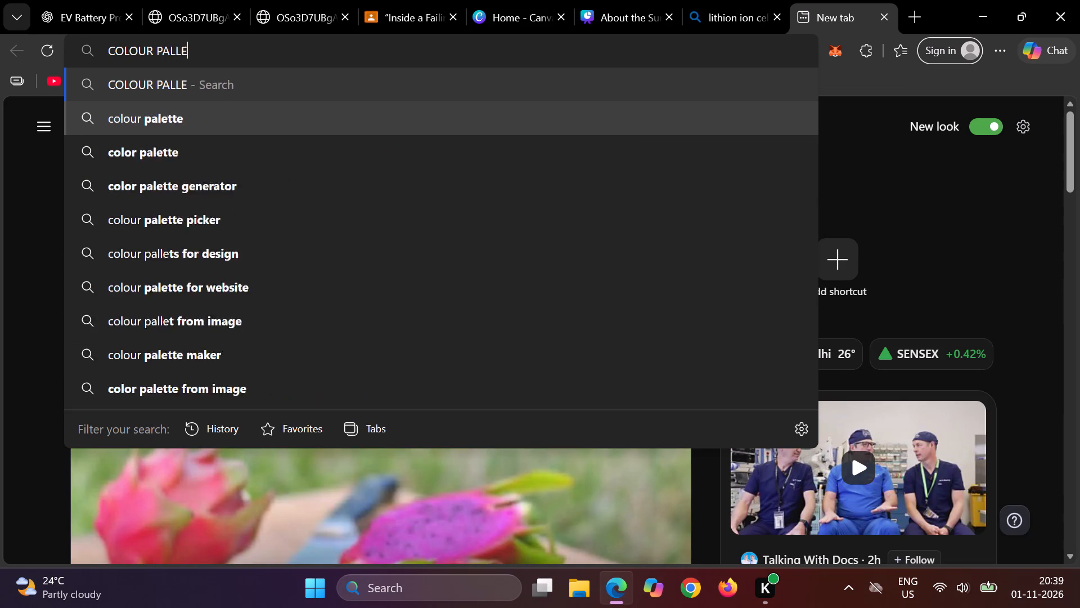
key("Return")
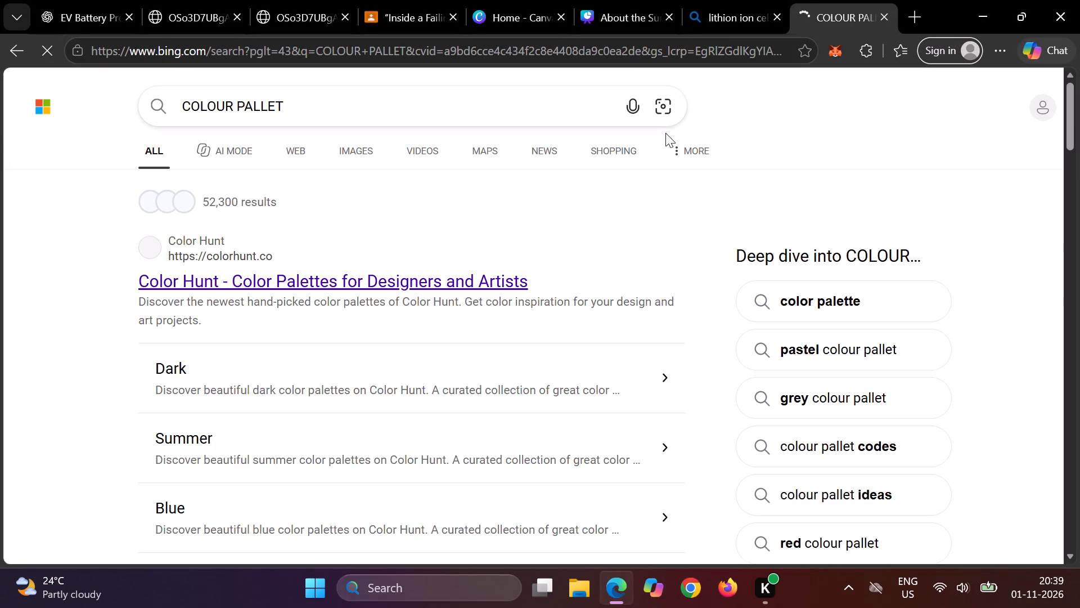
left_click(297, 282)
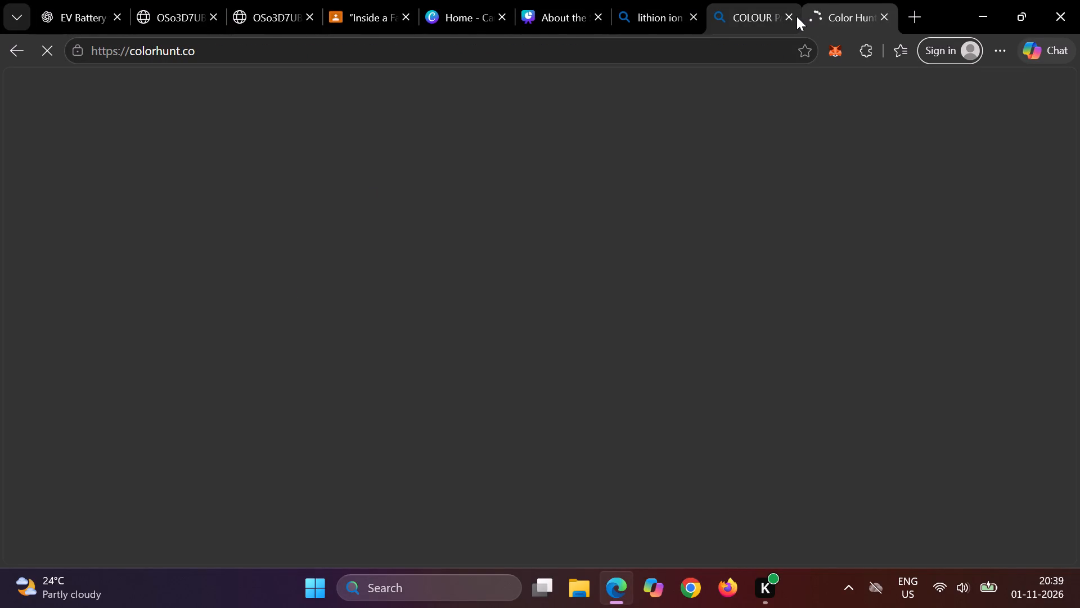
left_click(791, 18)
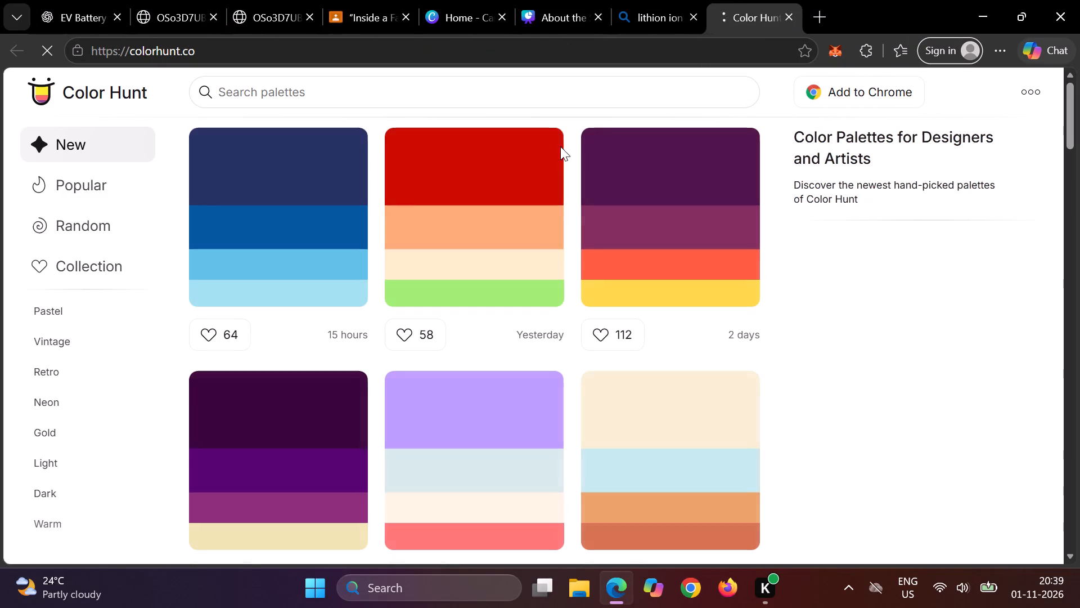
Browse the newest Color Hunt palettes and open the one combining dark green, brown #A55704 and two pale peach tones.
scroll(557, 327, "down", 1)
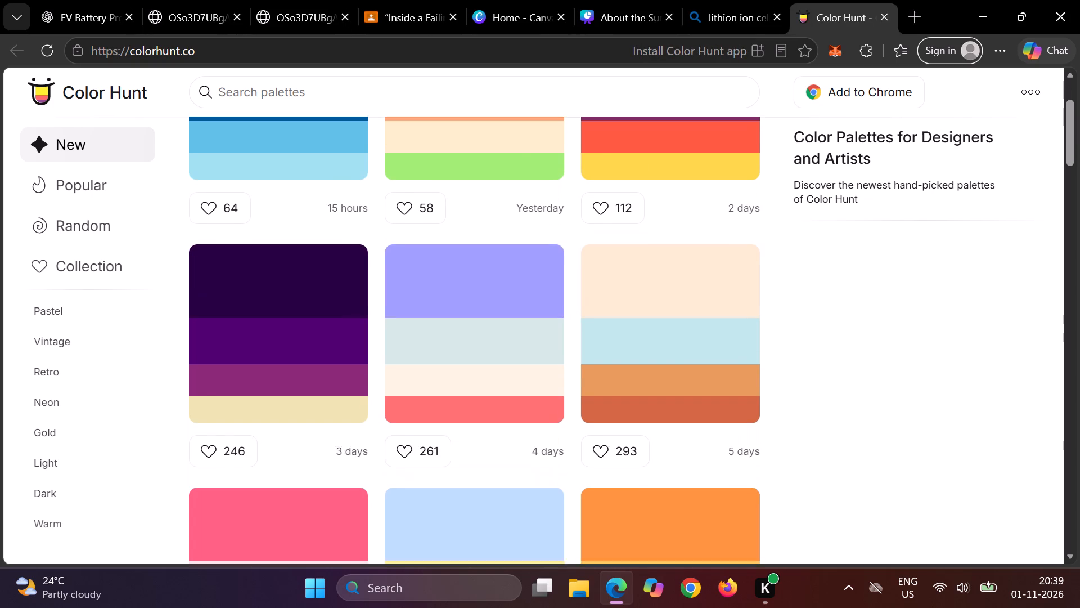
scroll(557, 327, "down", 1)
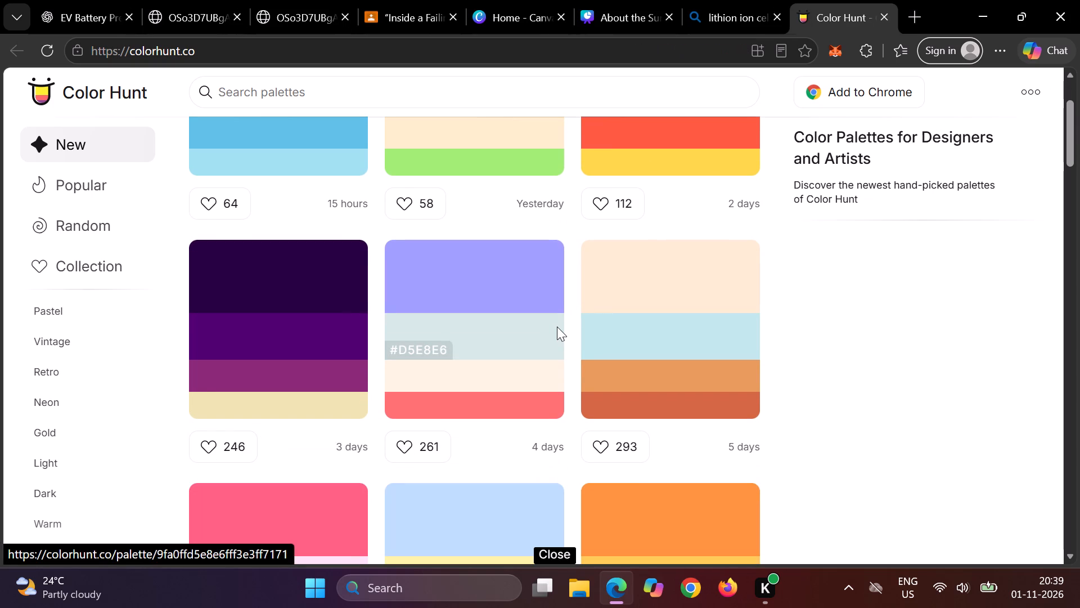
scroll(557, 327, "down", 1)
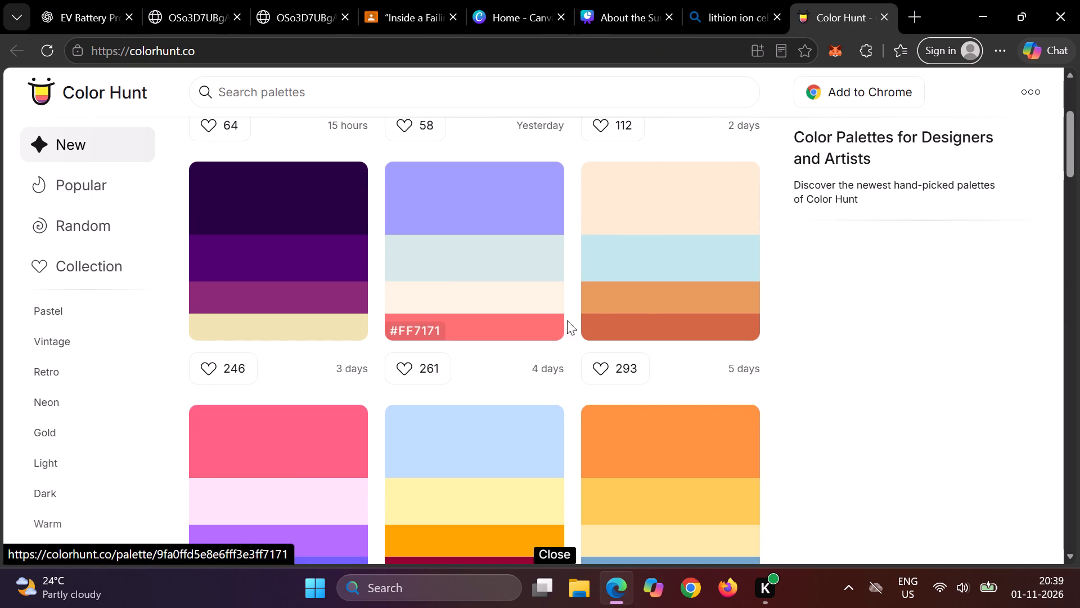
scroll(616, 330, "down", 2)
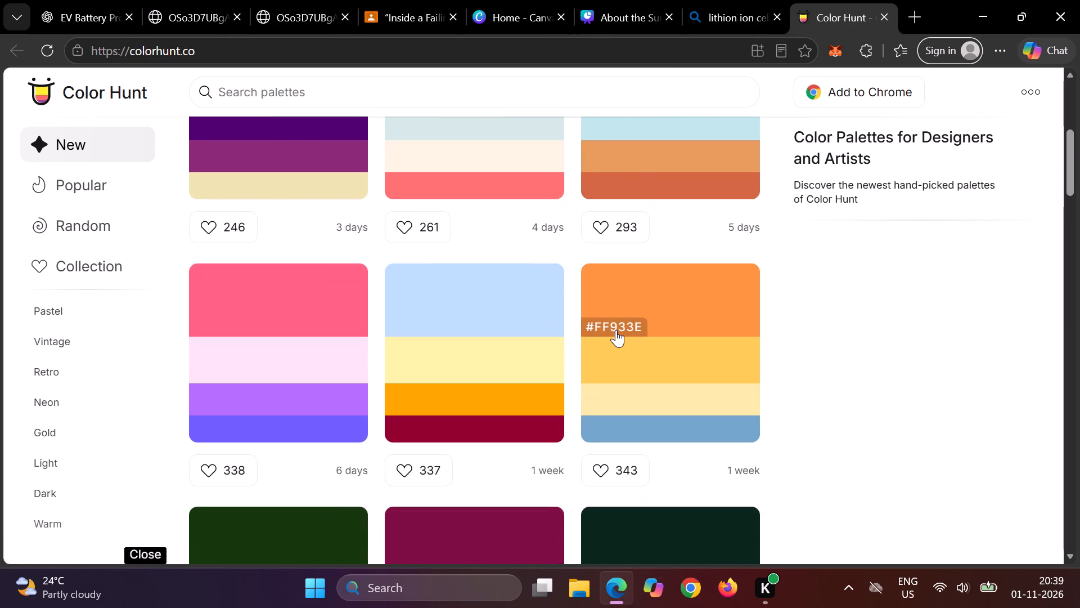
scroll(616, 330, "down", 2)
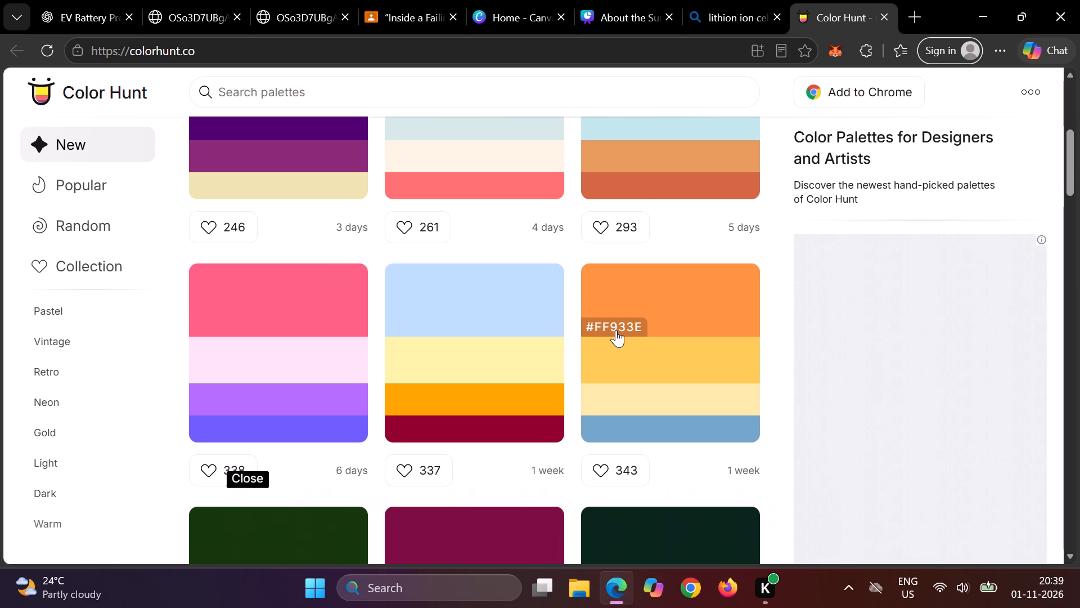
scroll(667, 359, "down", 4)
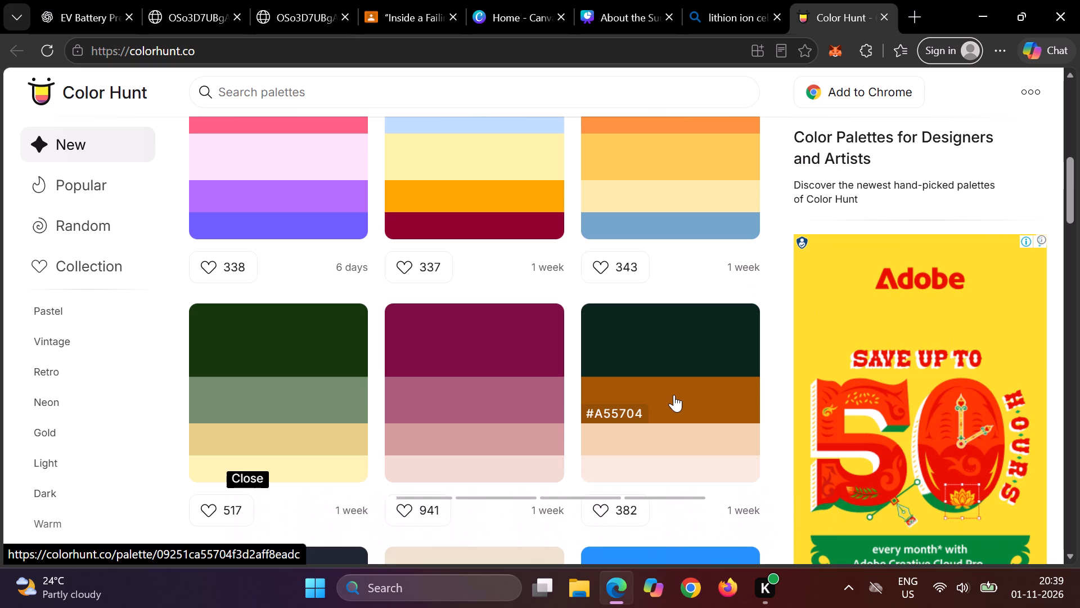
left_click(670, 422)
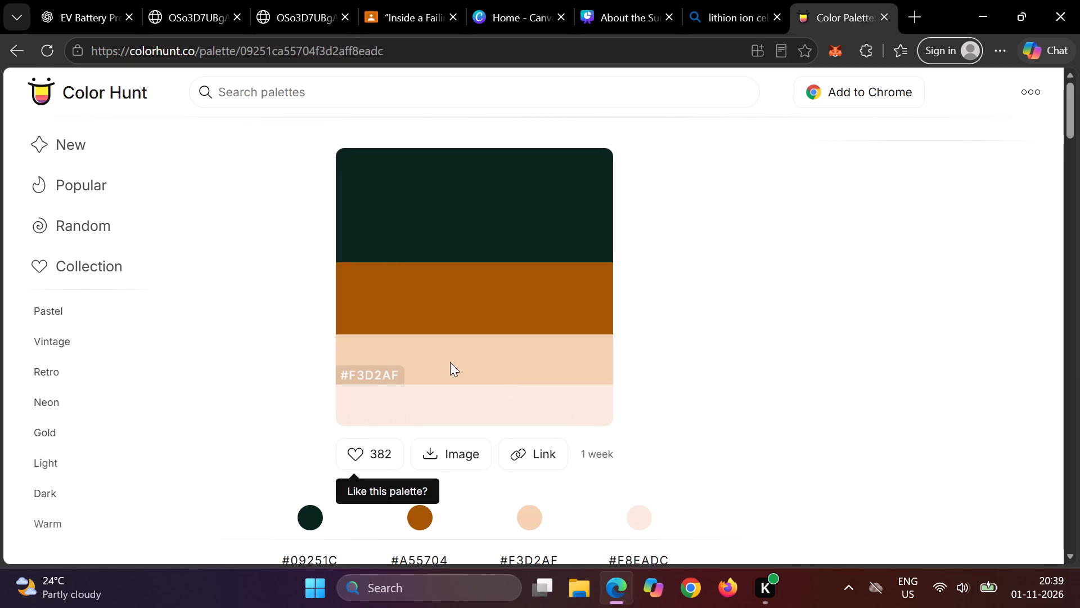
Copy the palette's peach colour #F3D2AF and apply it as the fill of both header cells in the slide 10 table.
left_click_drag(397, 368, 348, 388)
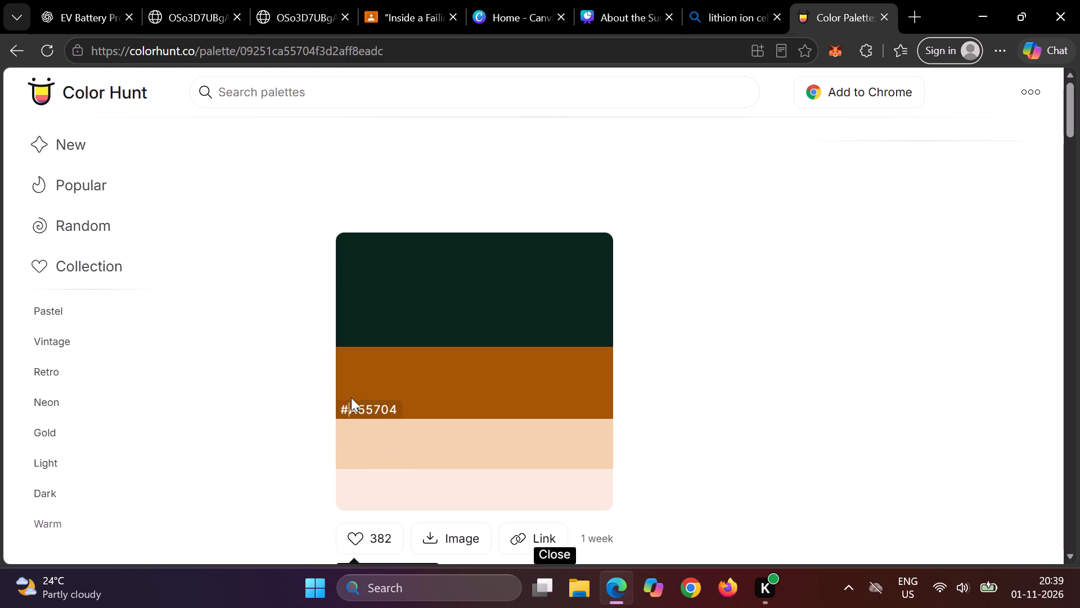
left_click(381, 453)
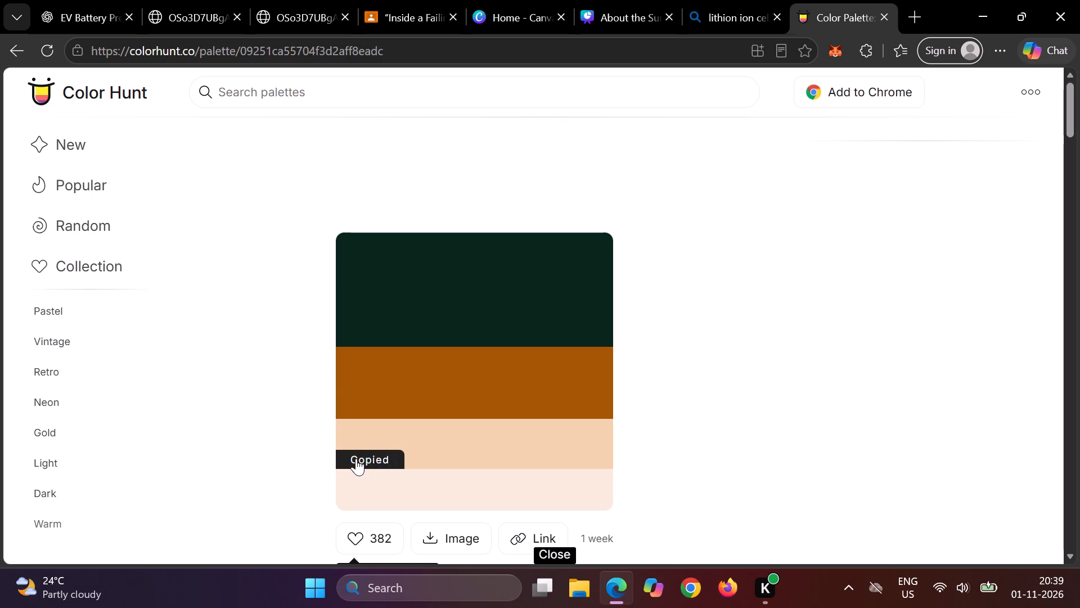
left_click(624, 0)
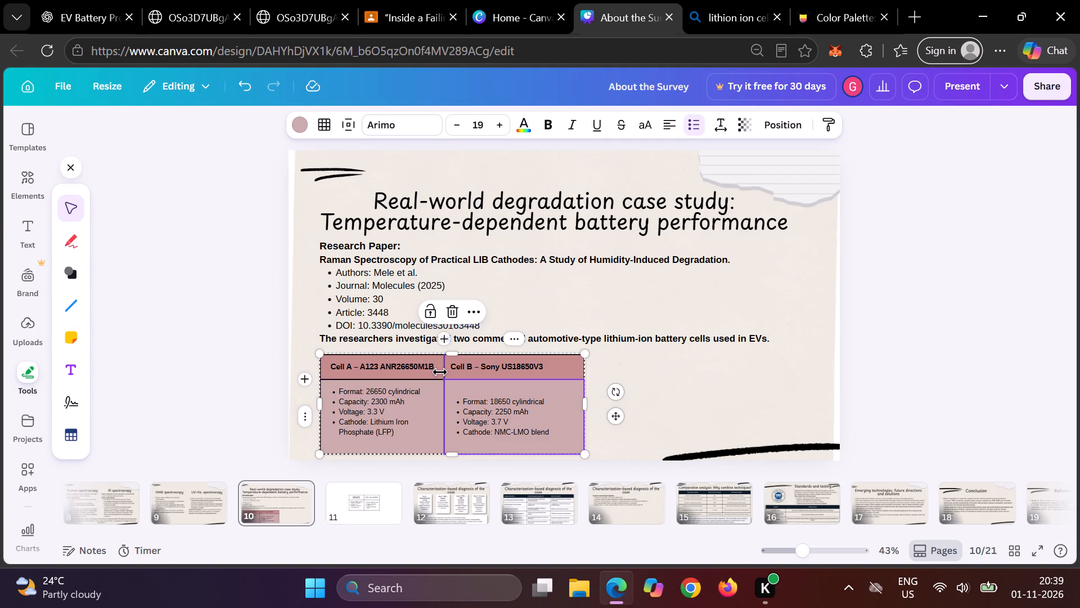
left_click(250, 355)
left_click(355, 369)
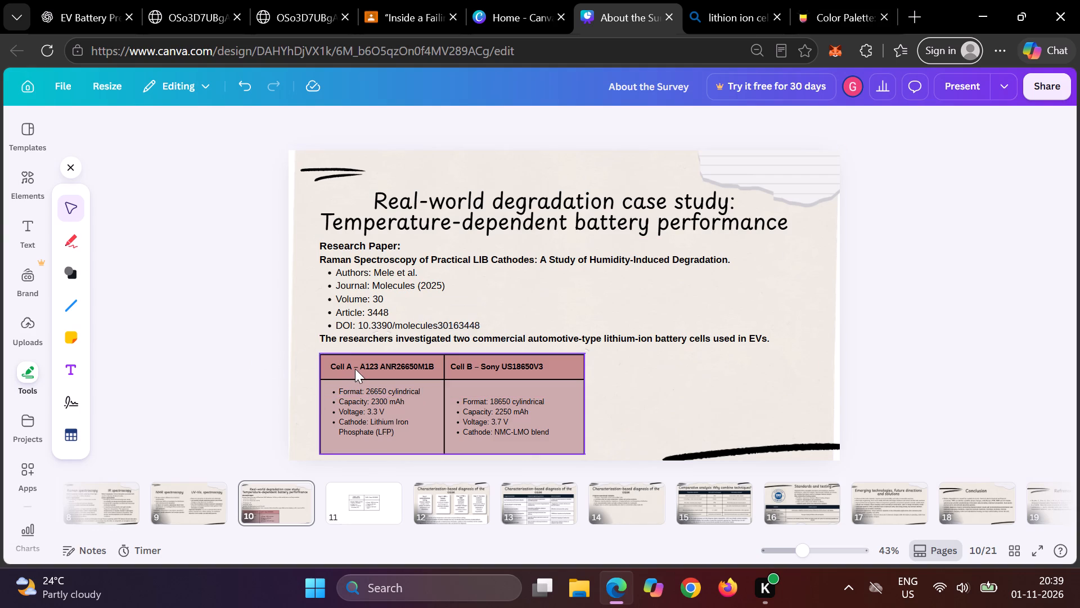
left_click(472, 368, "ctrl")
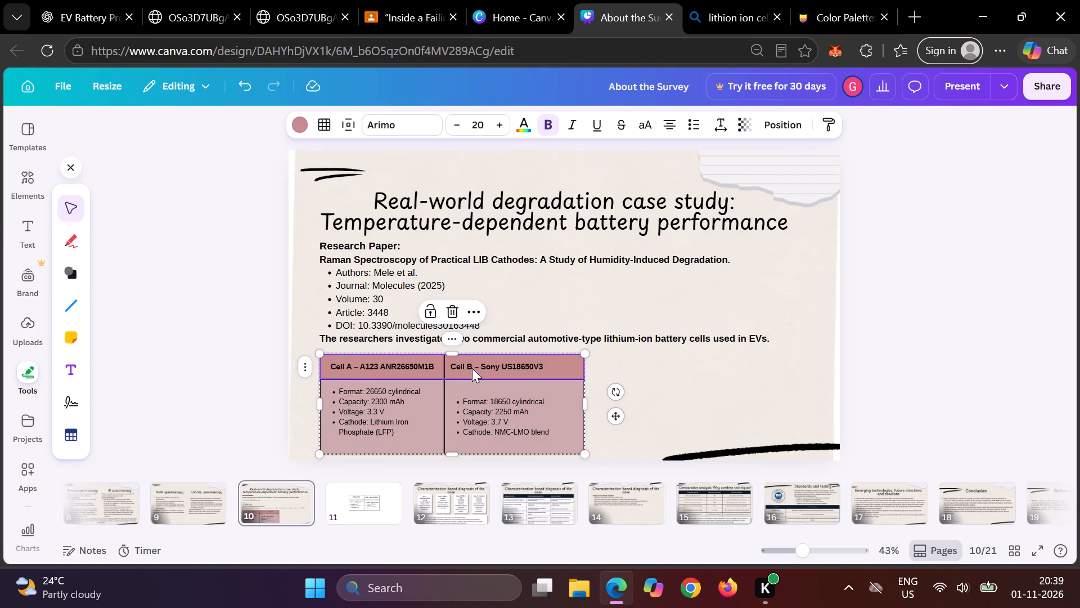
left_click(296, 124)
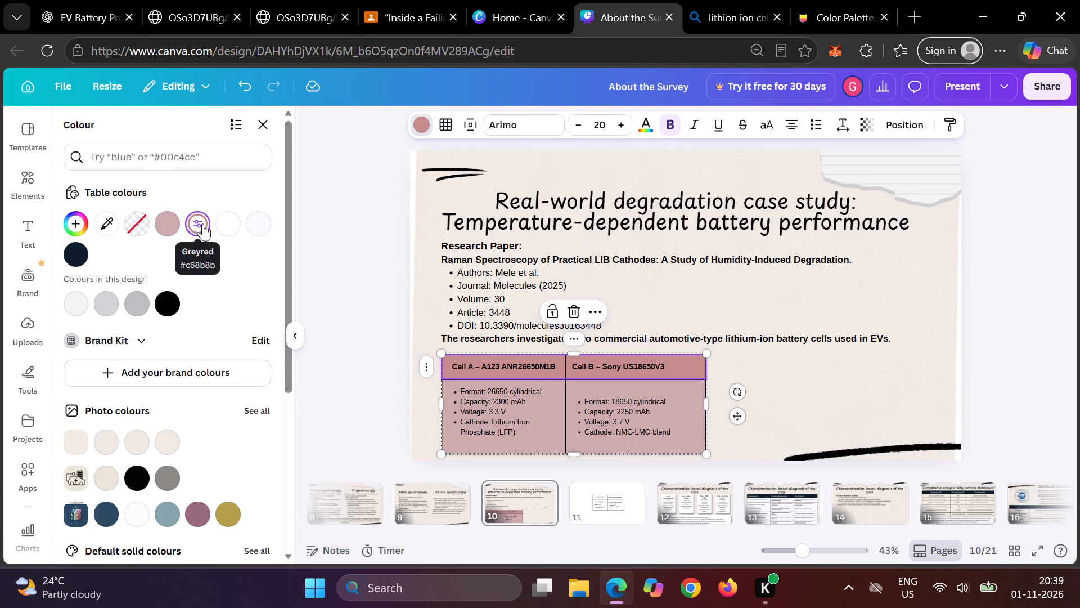
left_click(197, 223)
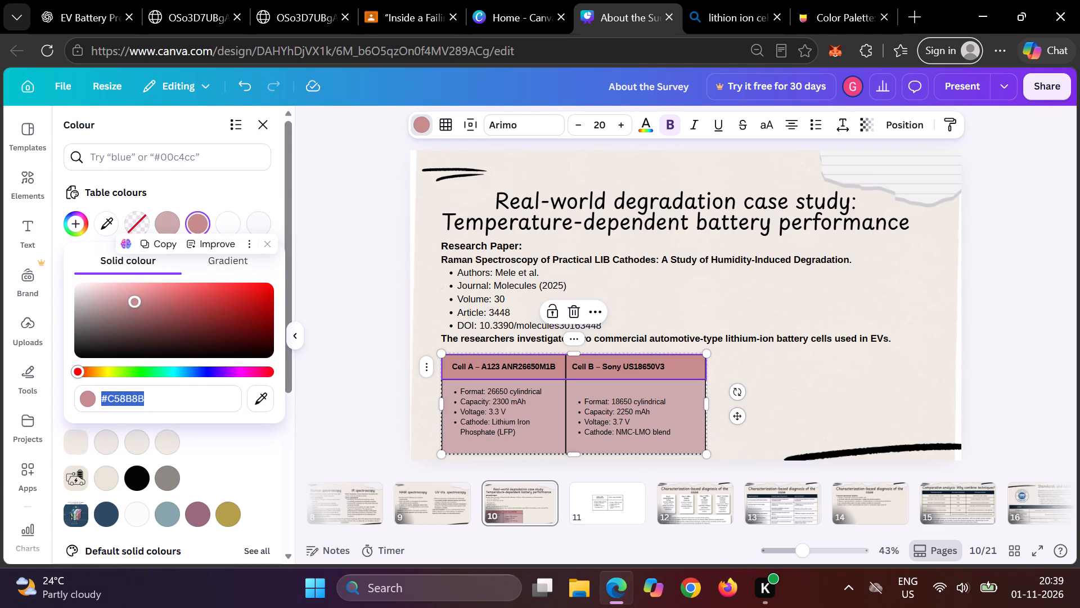
key("ctrl+v")
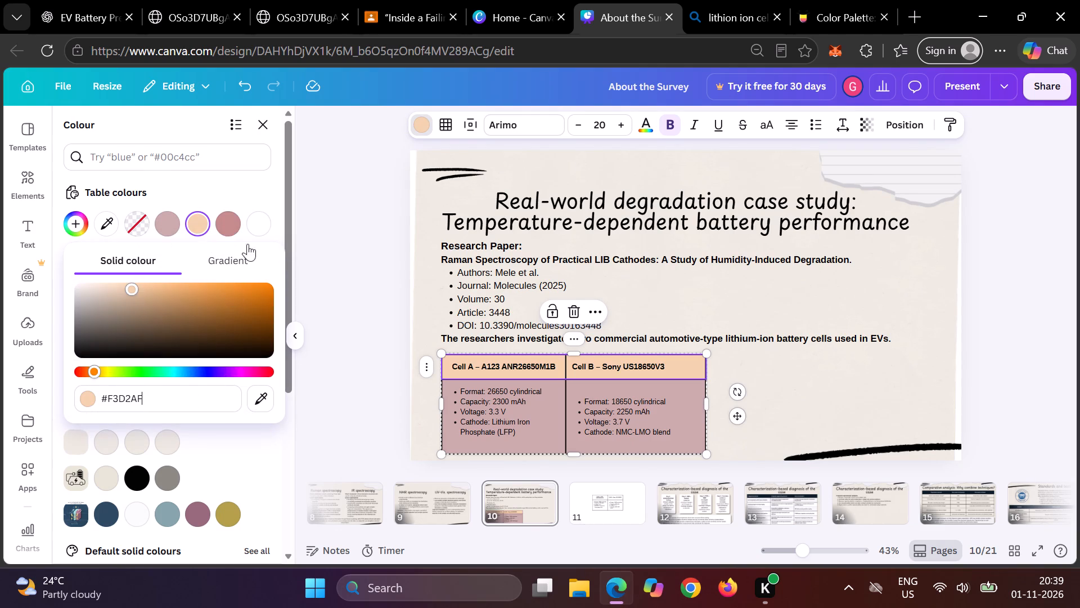
left_click(244, 187)
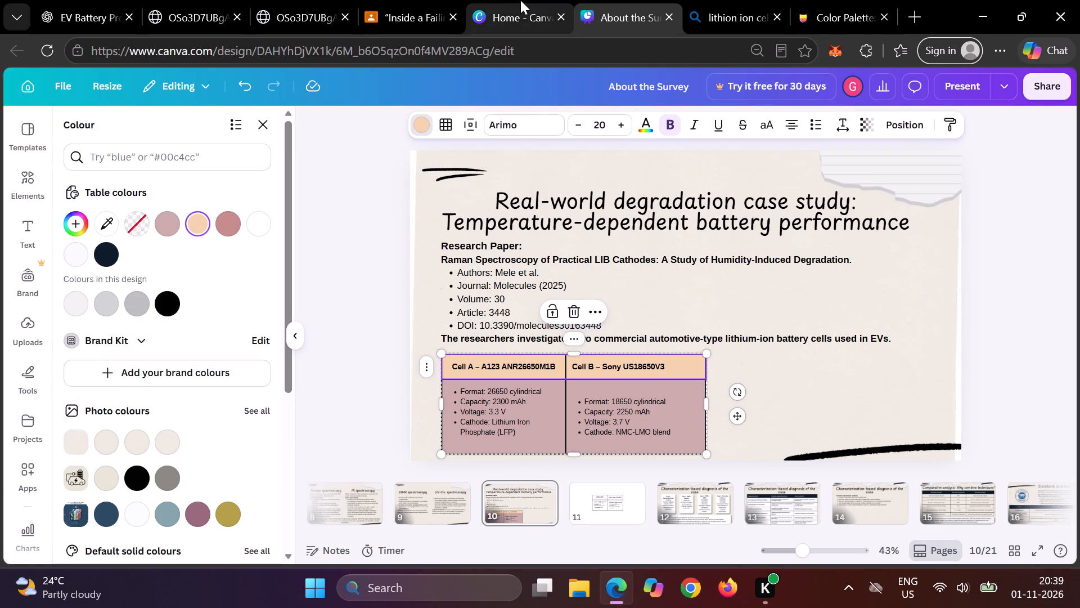
Copy the palette's lightest colour, #F8EADC, and fill both body cells of the slide 10 table with it.
left_click(818, 0)
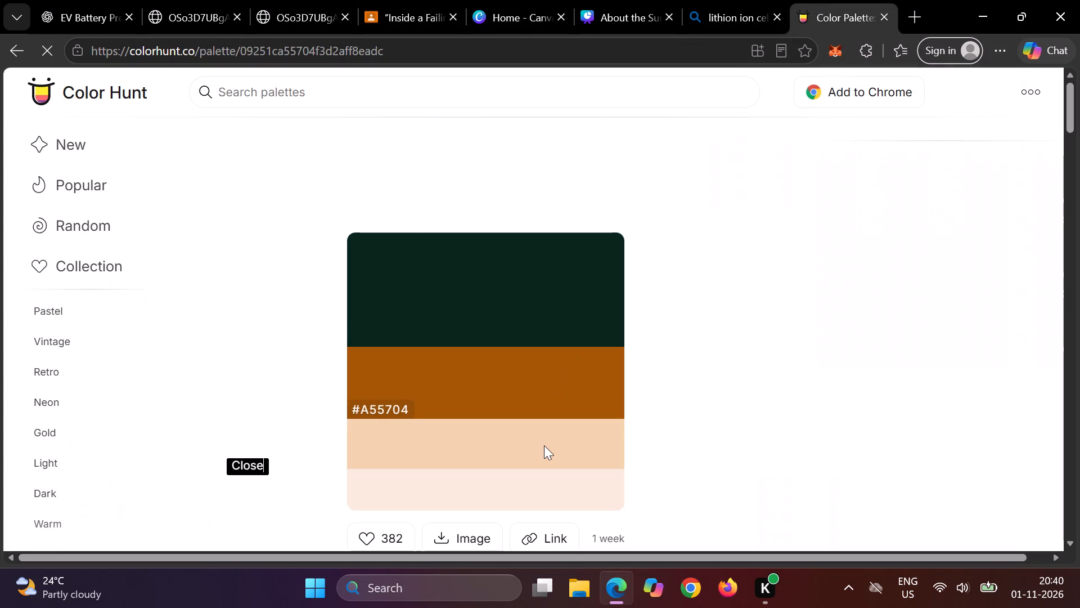
scroll(705, 394, "down", 1)
left_click(384, 388)
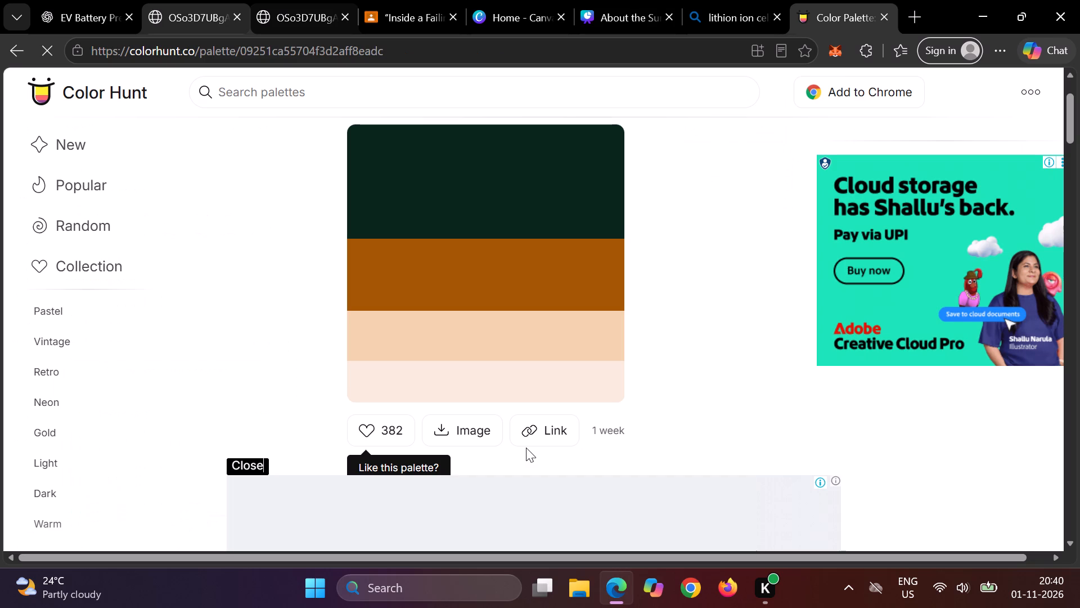
left_click(638, 0)
left_click(526, 446)
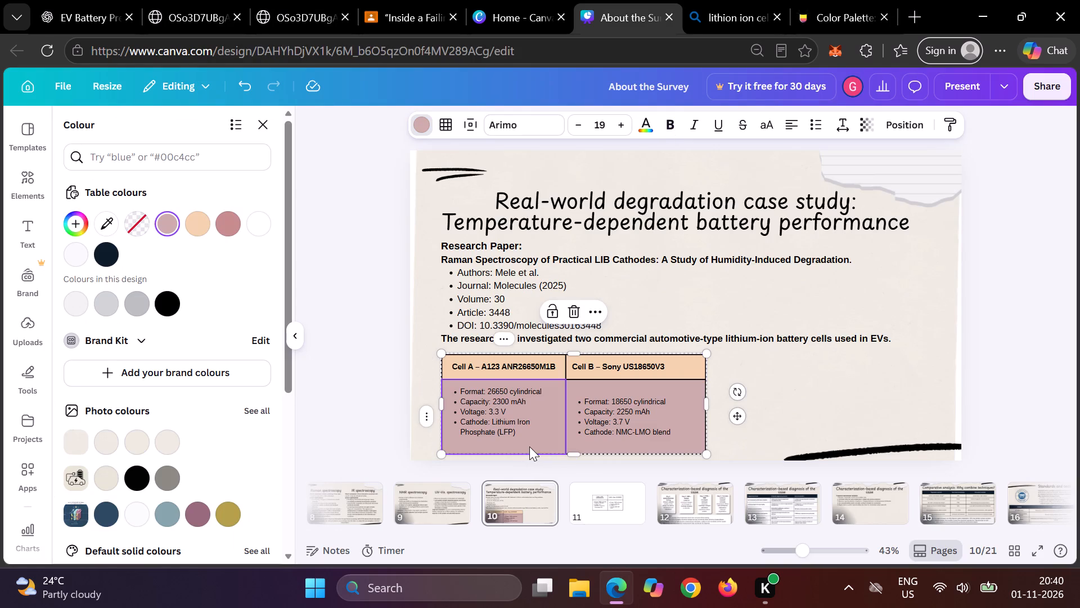
left_click(600, 448, "ctrl")
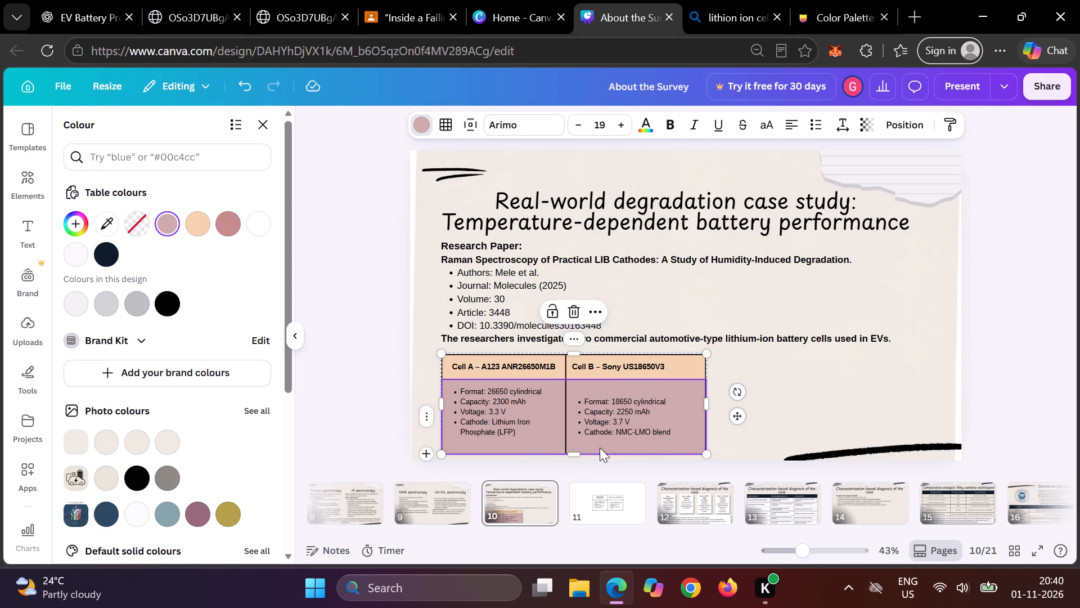
left_click(165, 223)
key("ctrl+v")
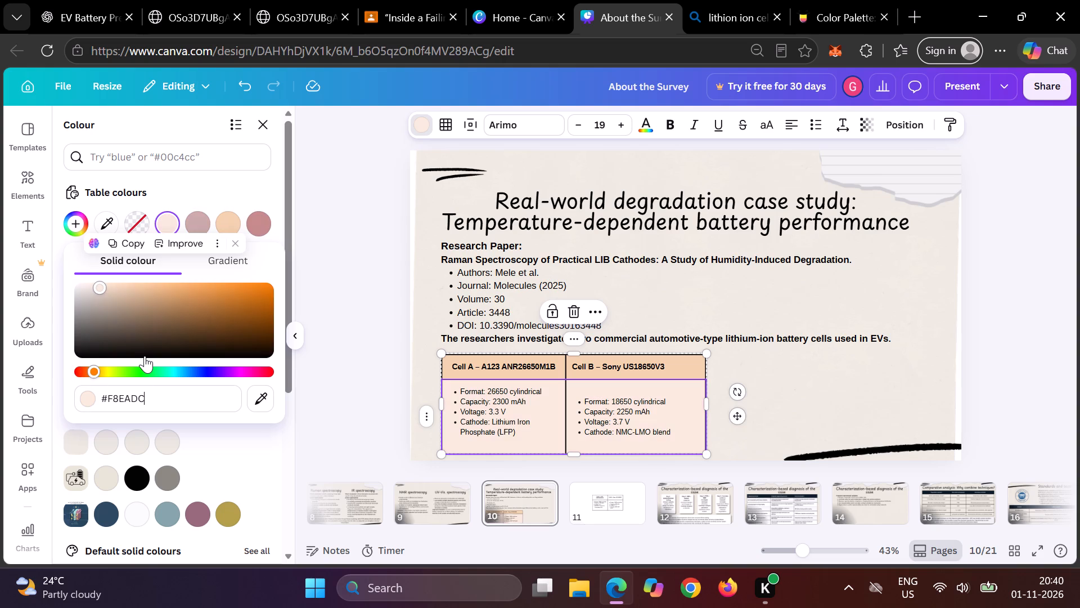
key("Return")
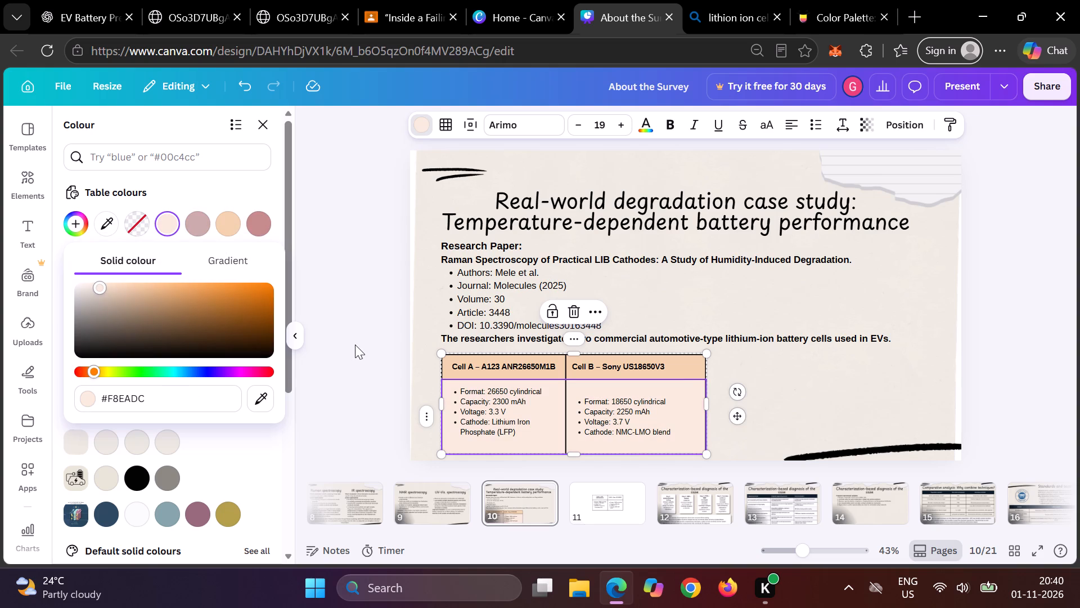
left_click(355, 345)
left_click(245, 382)
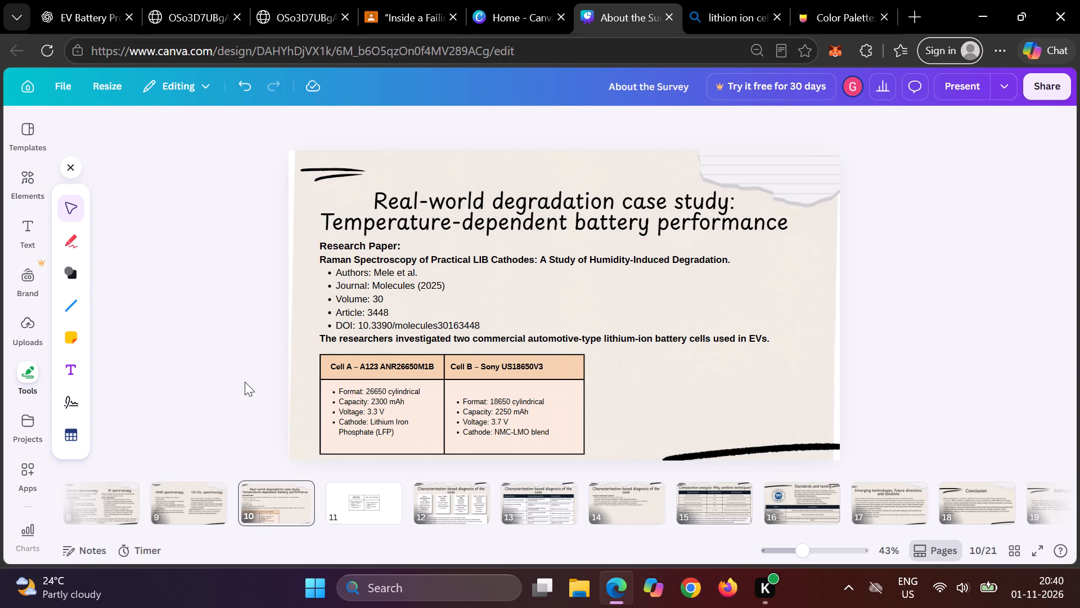
Move the black brush stroke on slide 10 further into the lower-right corner so only its tip remains on the slide.
scroll(245, 382, "down", 1)
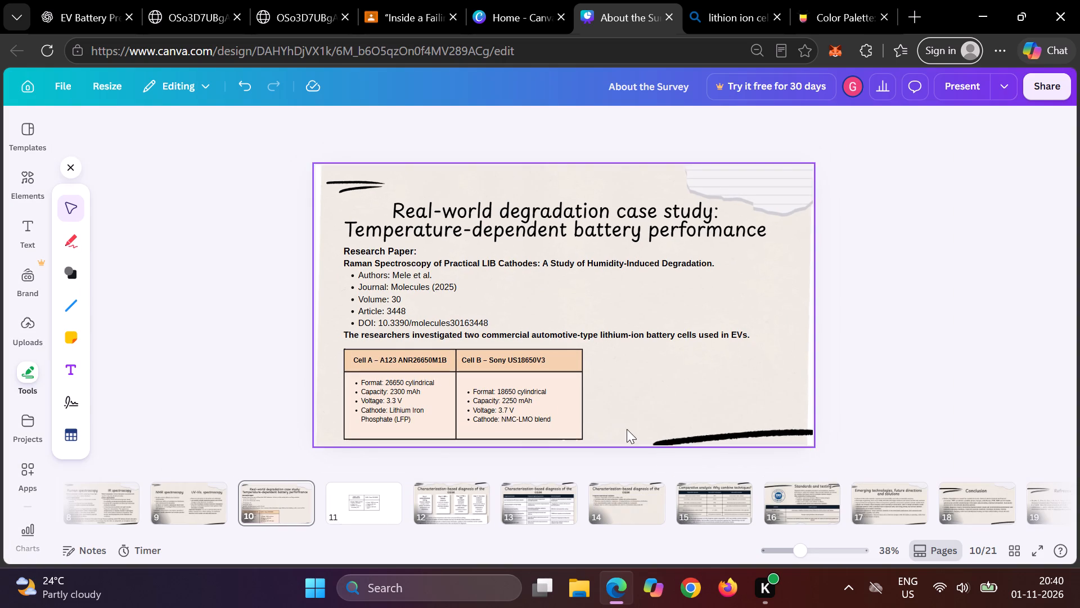
left_click_drag(750, 435, 781, 379)
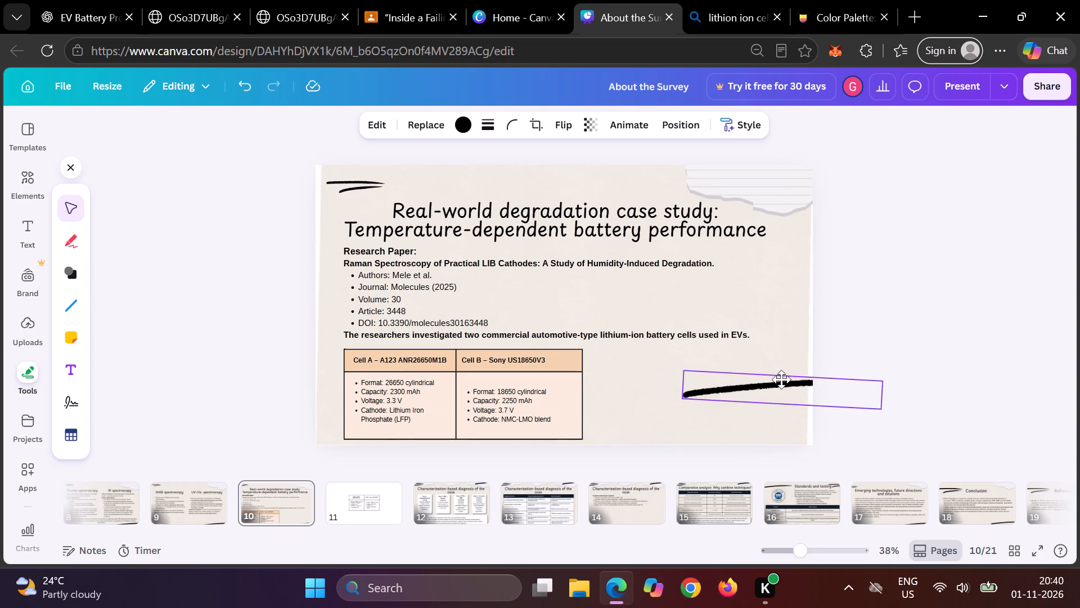
left_click_drag(781, 379, 787, 445)
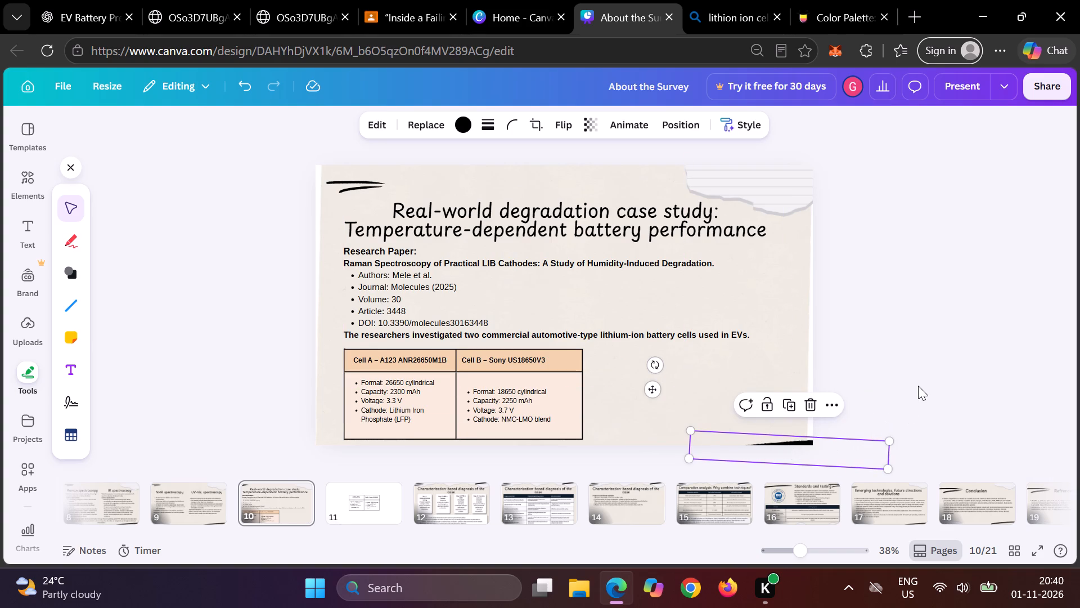
left_click(921, 379)
Duplicate the Cell A and Cell B table and place the copy beside the original, aligned at the same height.
left_click_drag(620, 418, 470, 423)
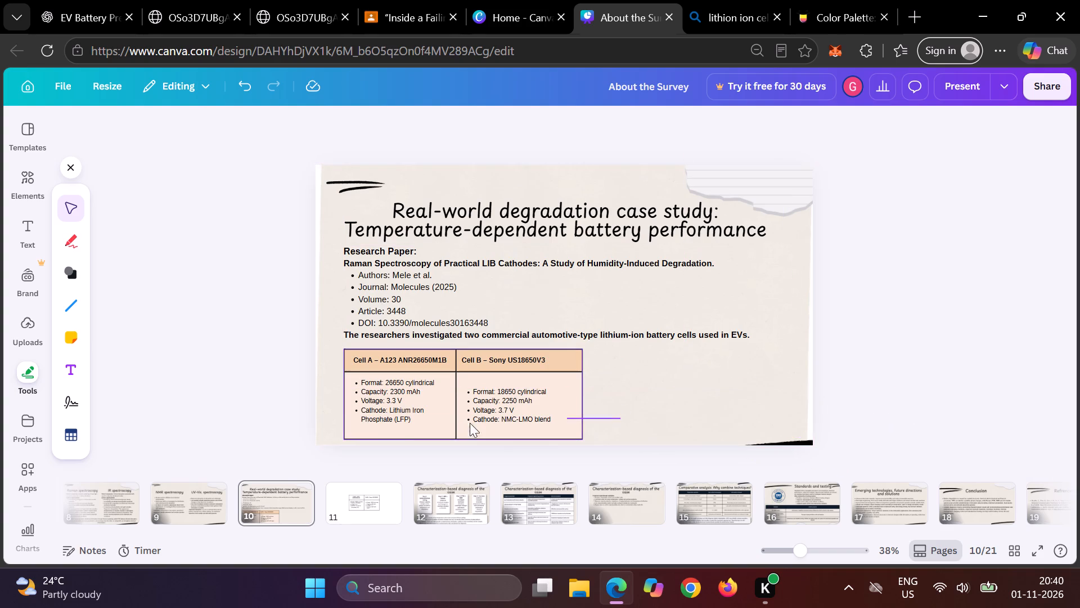
left_click_drag(470, 423, 325, 399)
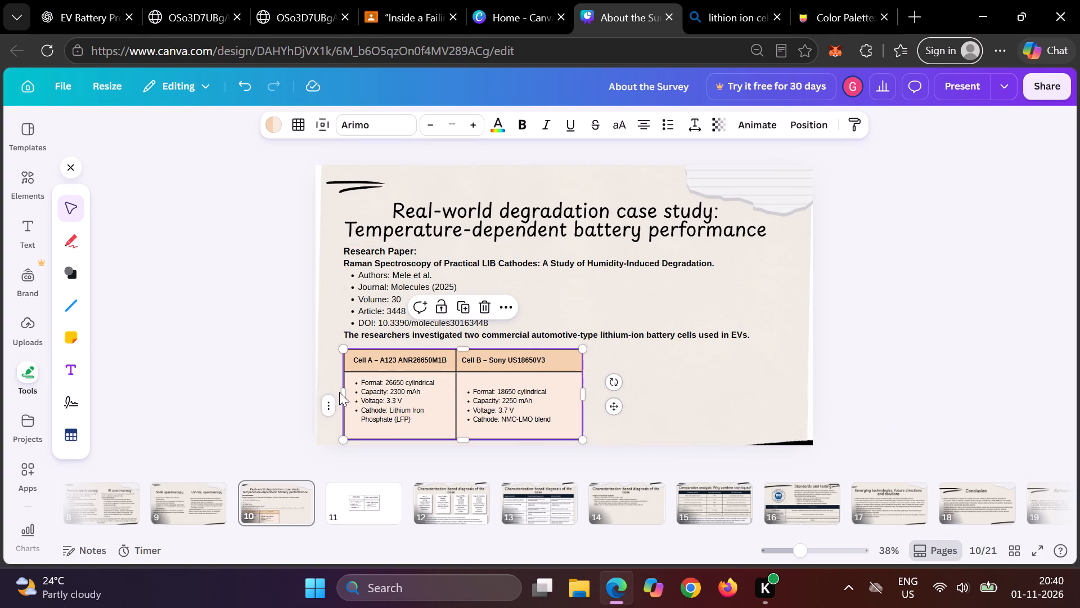
left_click(464, 307)
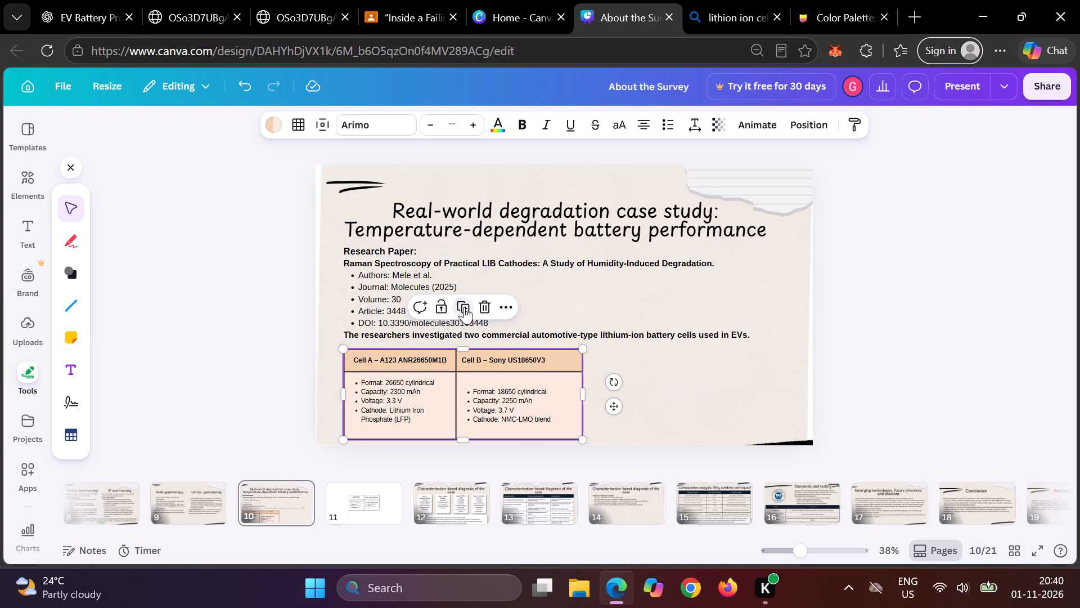
left_click_drag(476, 389, 700, 372)
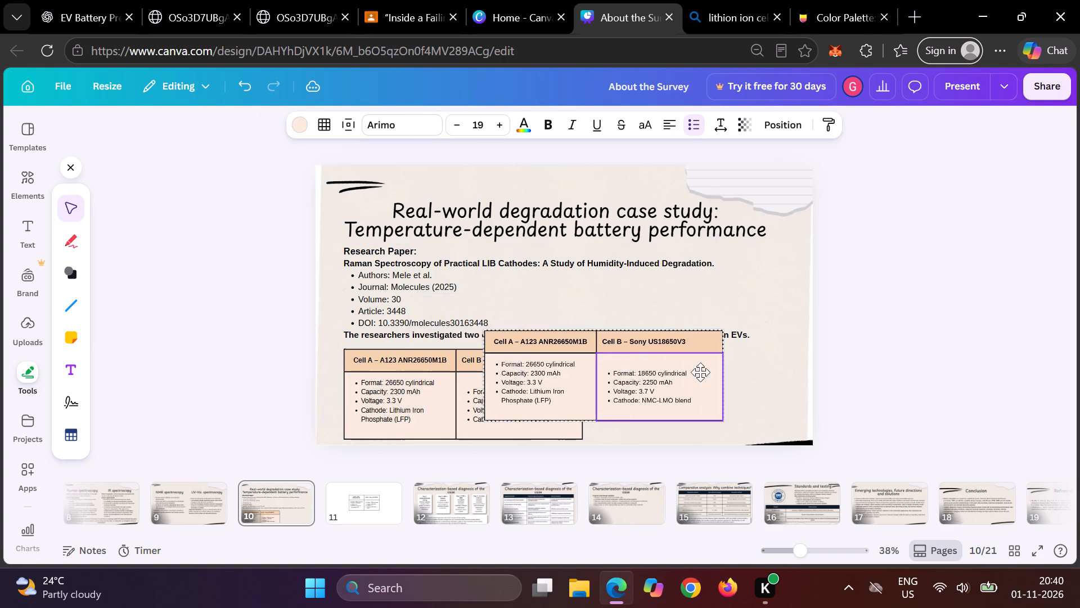
left_click_drag(700, 372, 728, 386)
Delete the Cell B column from the duplicated table.
left_click(749, 364)
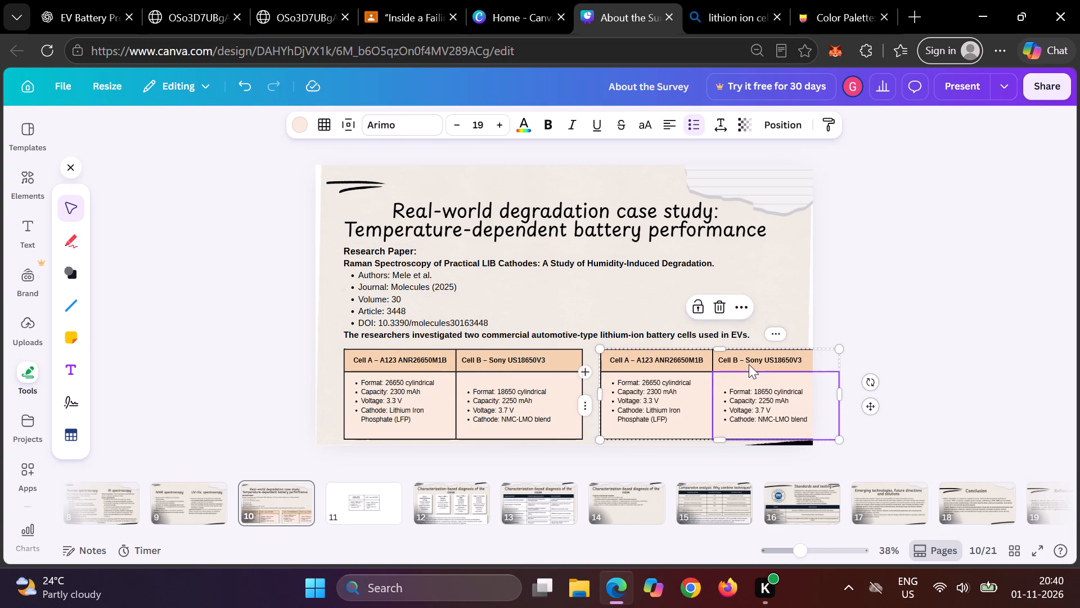
left_click(746, 310)
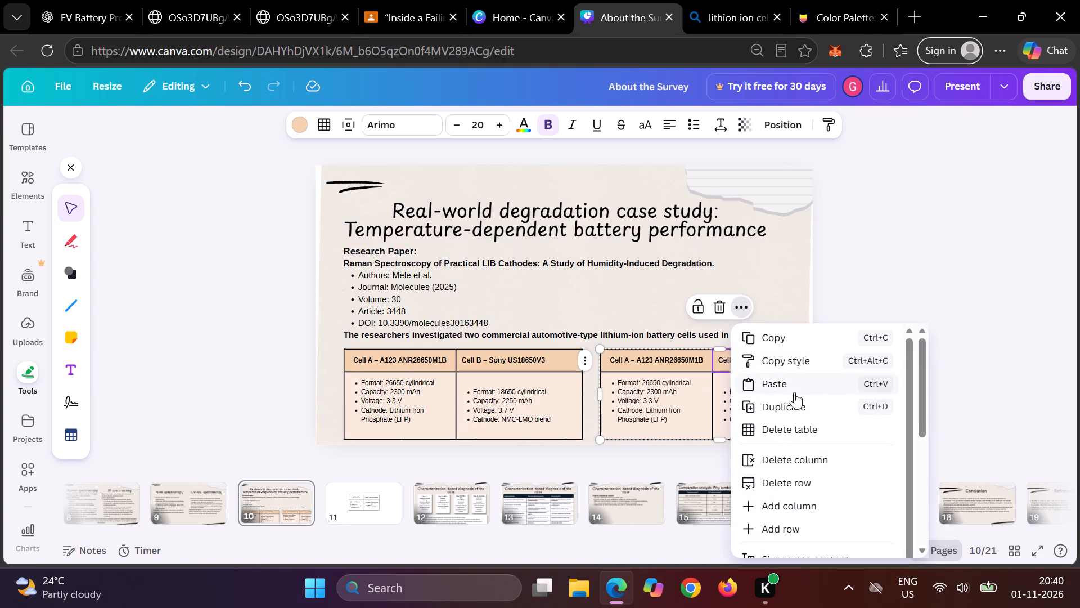
left_click(782, 457)
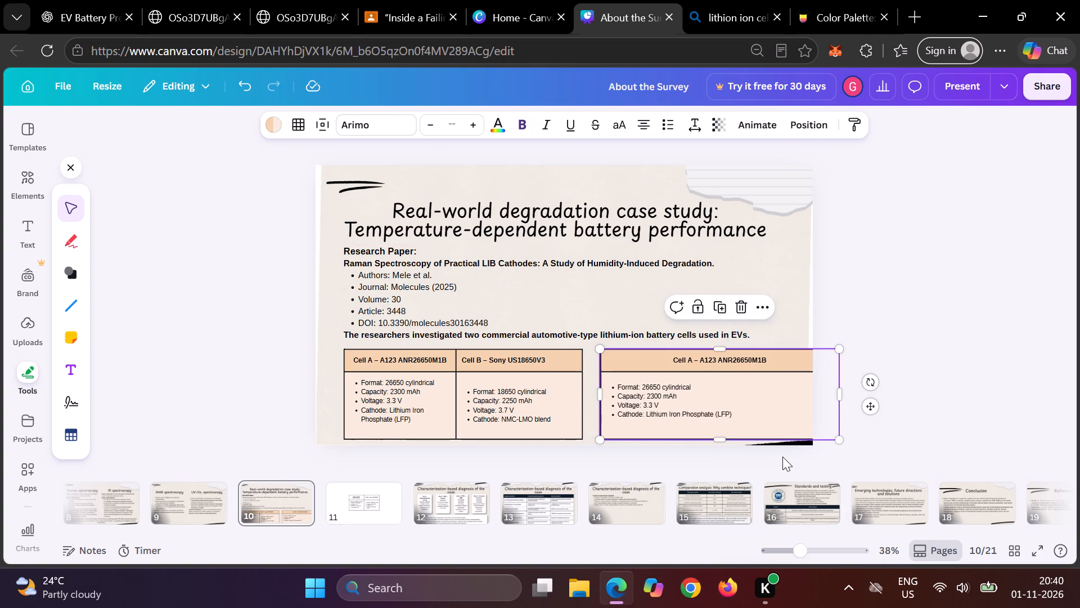
Narrow the duplicated single-column table on slide 10 to about 590 wide so it fits within the slide.
left_click_drag(841, 398, 837, 399)
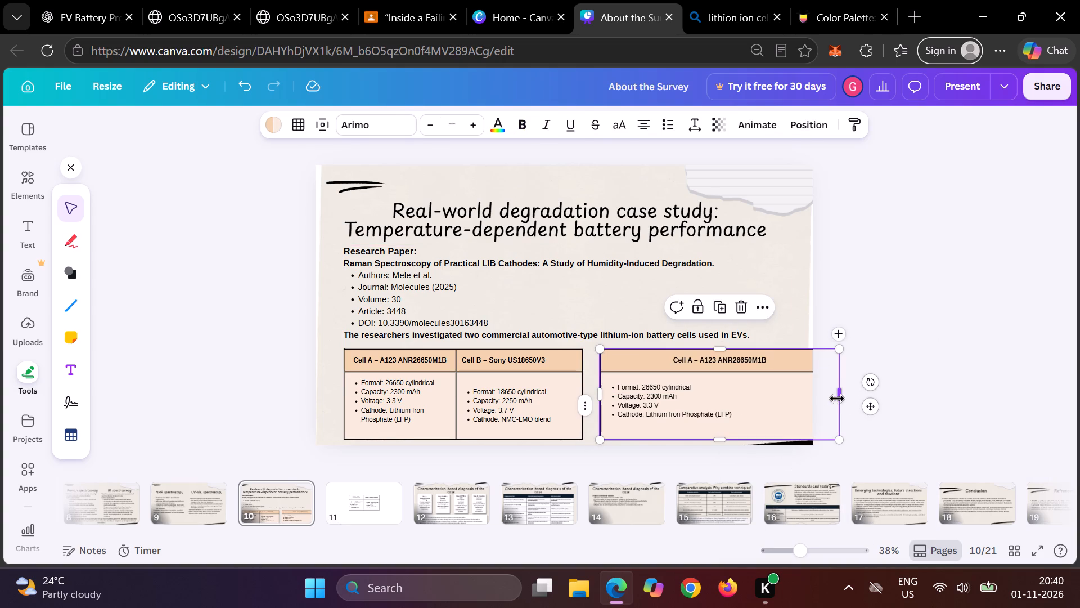
left_click_drag(837, 399, 757, 387)
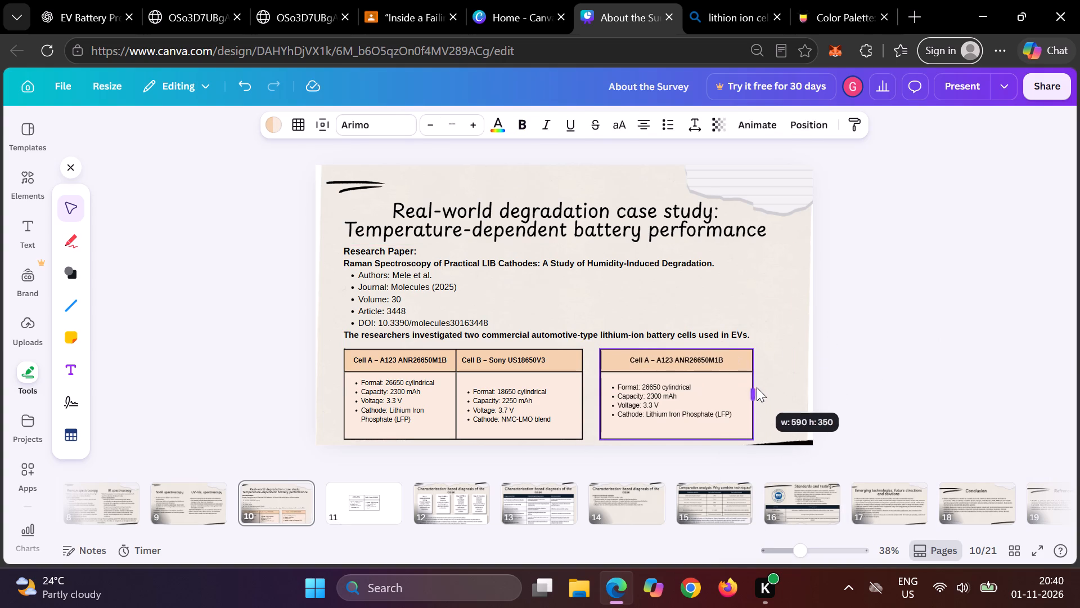
left_click_drag(757, 387, 757, 388)
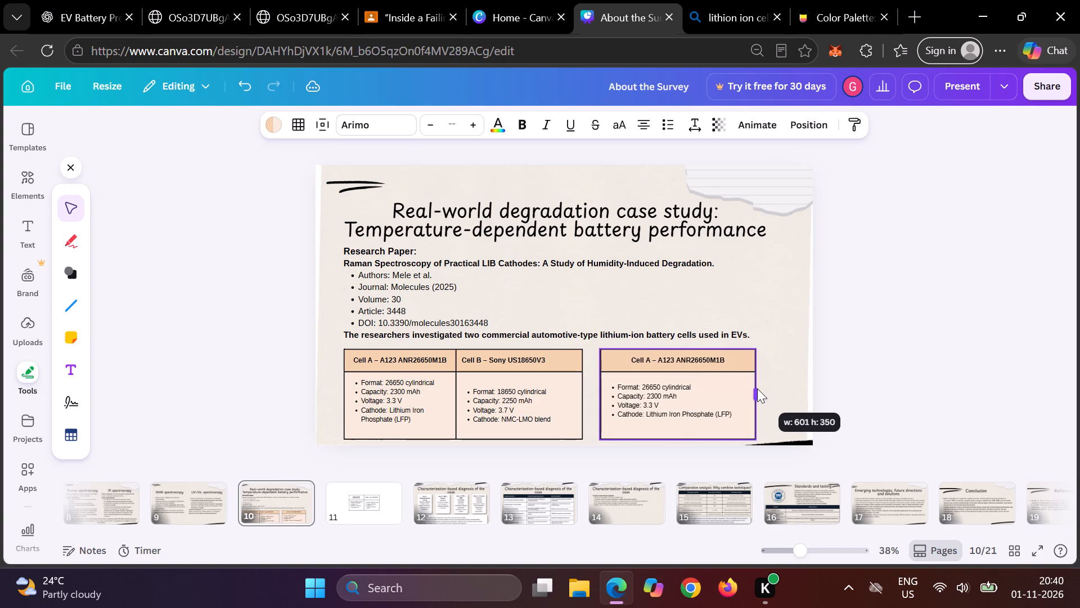
left_click(555, 0)
left_click(108, 1)
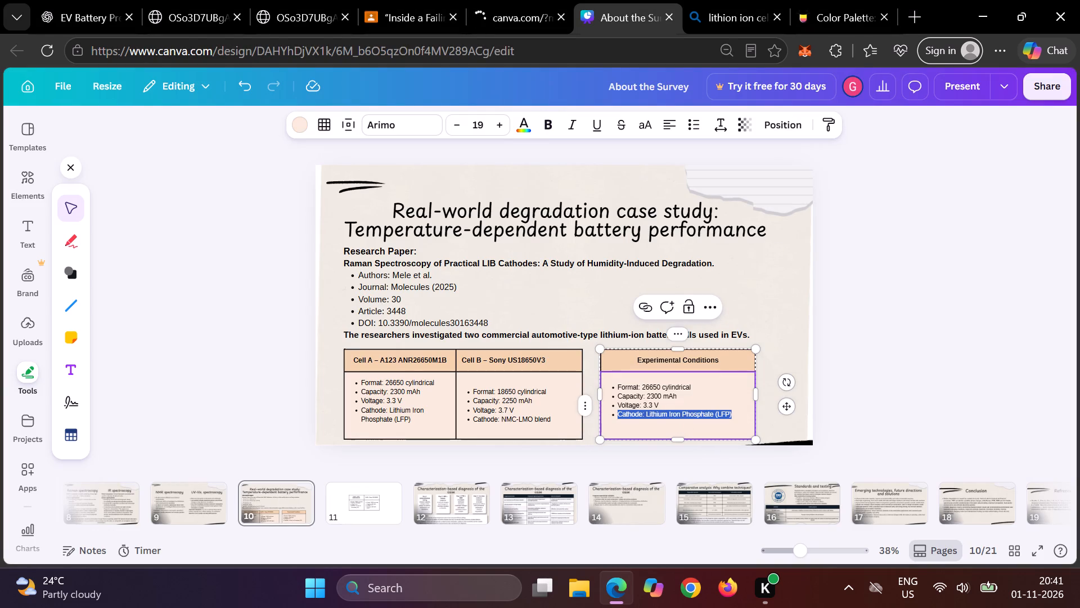
key("ctrl+a")
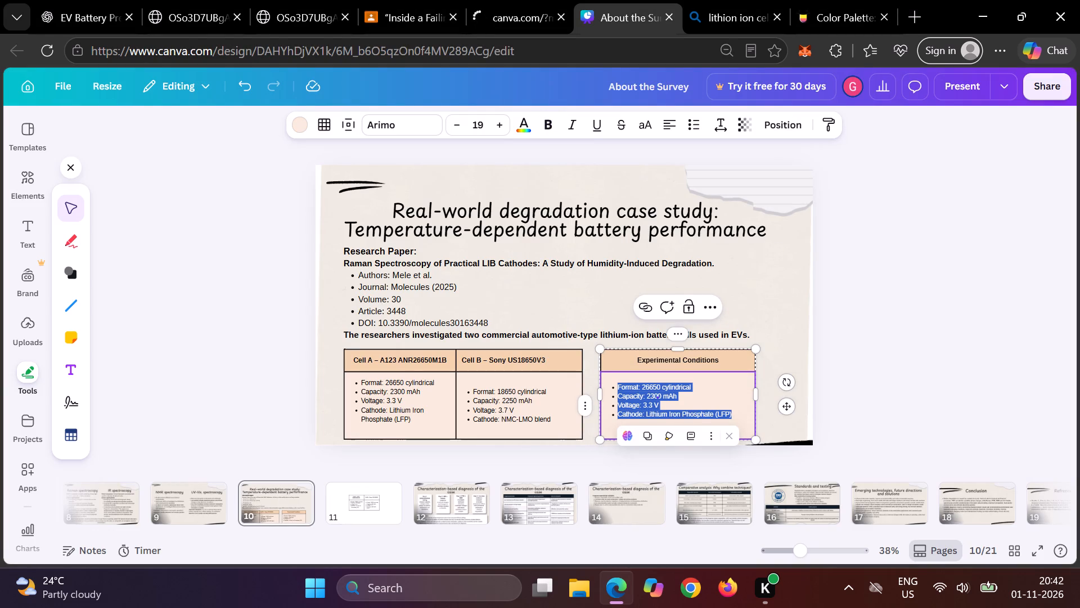
key("ctrl+v")
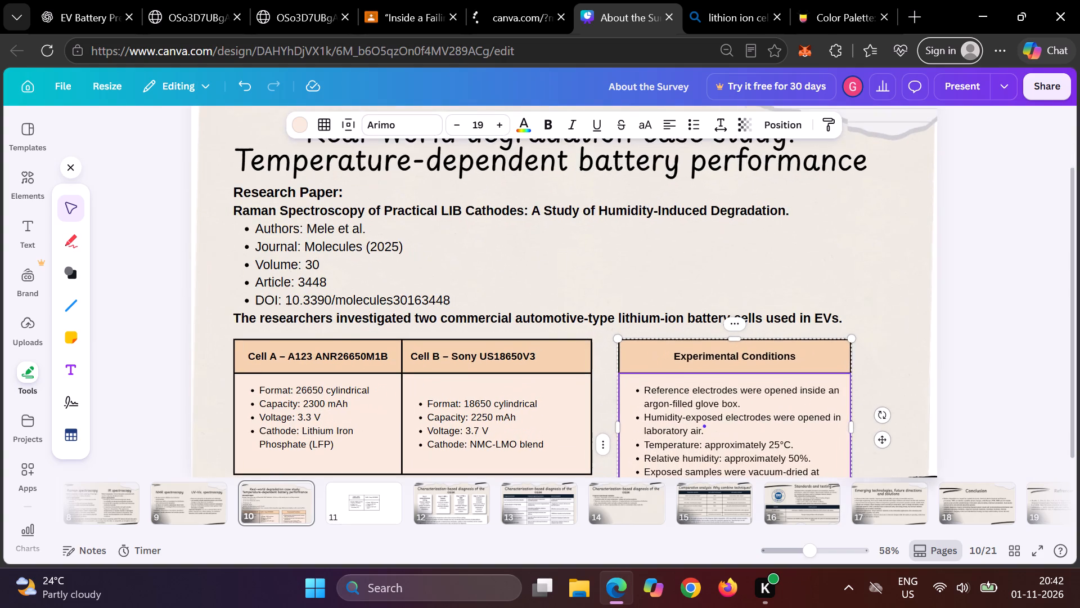
Widen the Cell A column of the two-column table to about 464 by shifting the divider toward Cell B.
scroll(709, 411, "down", 1)
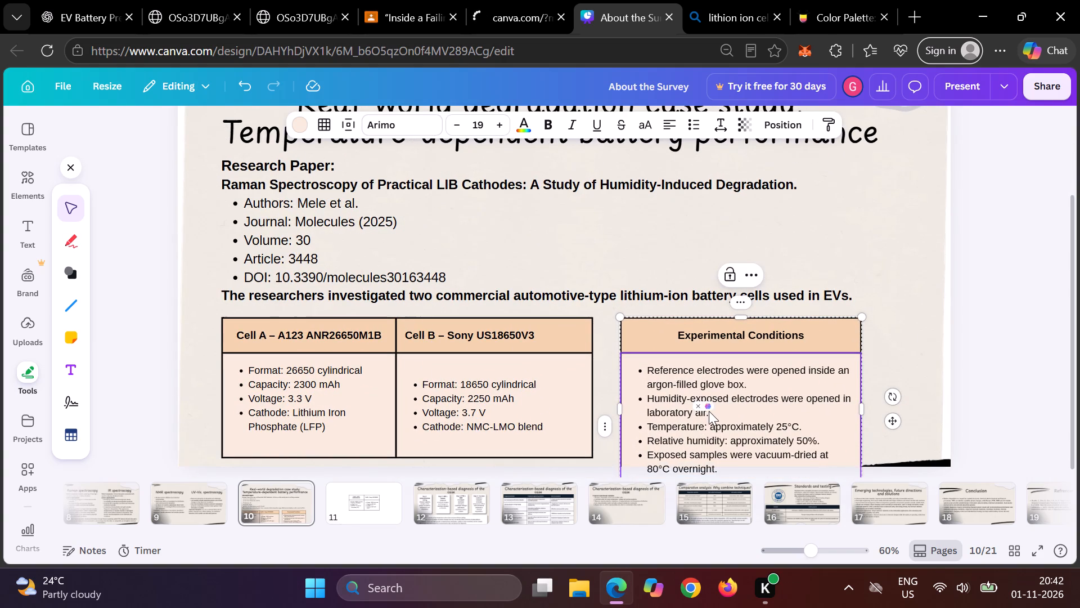
scroll(709, 411, "down", 1)
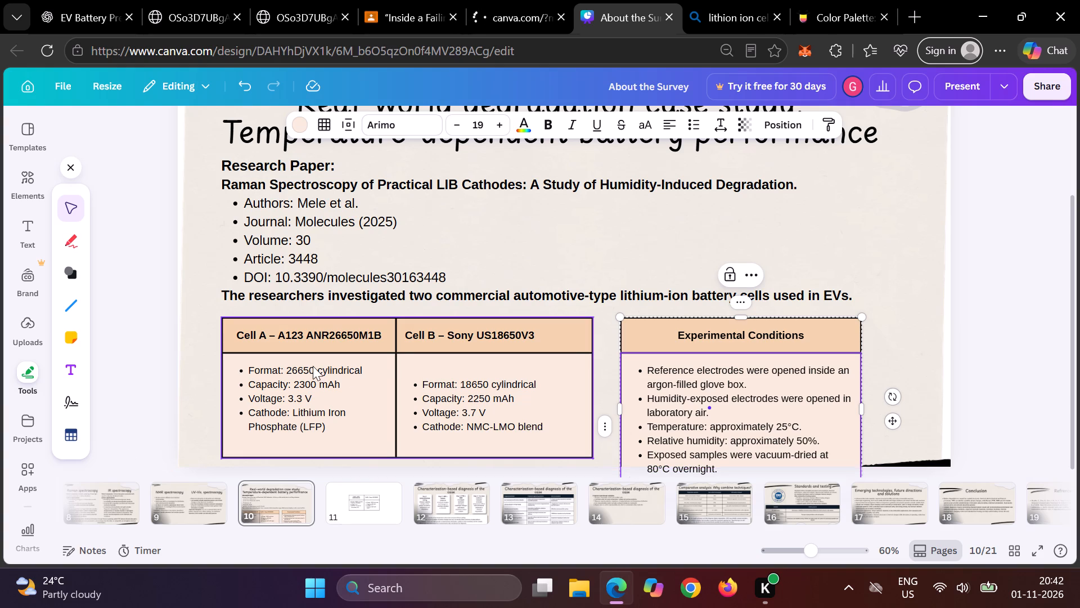
left_click(397, 329)
left_click_drag(397, 329, 413, 329)
left_click(413, 329)
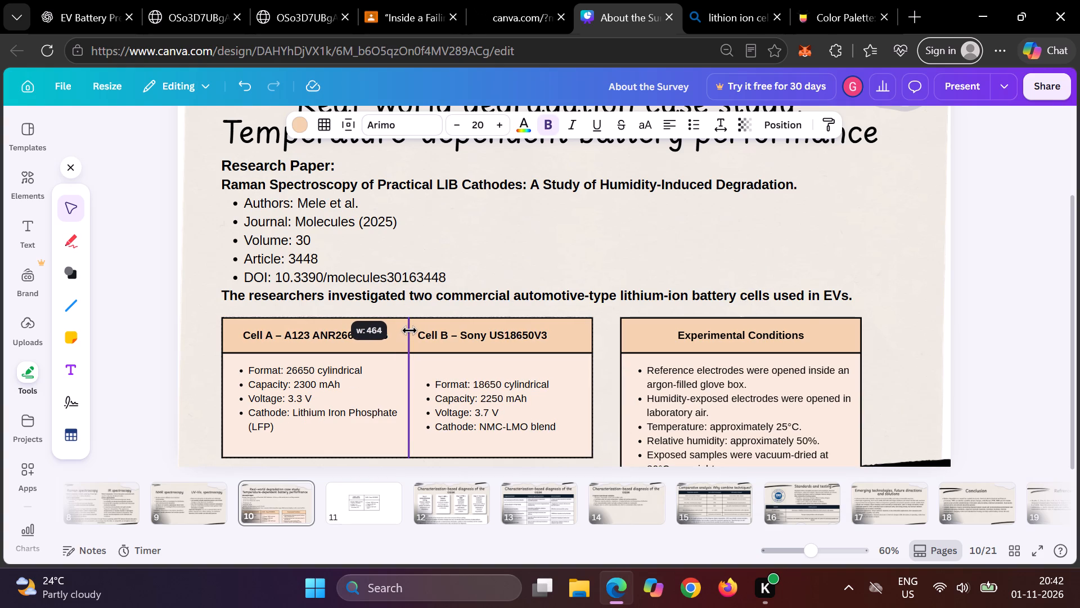
left_click(836, 203)
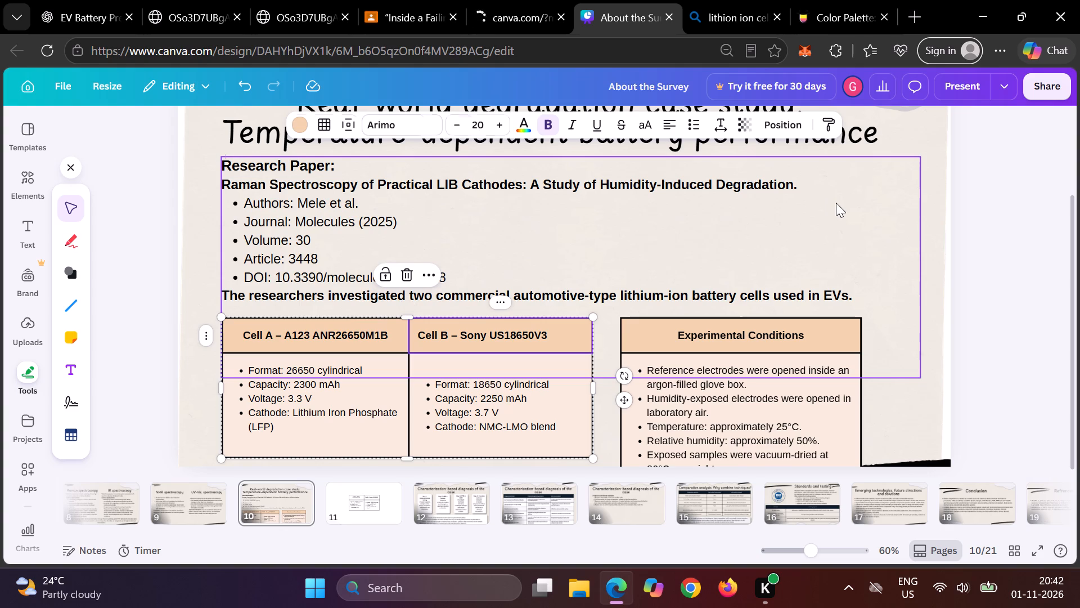
left_click(984, 222)
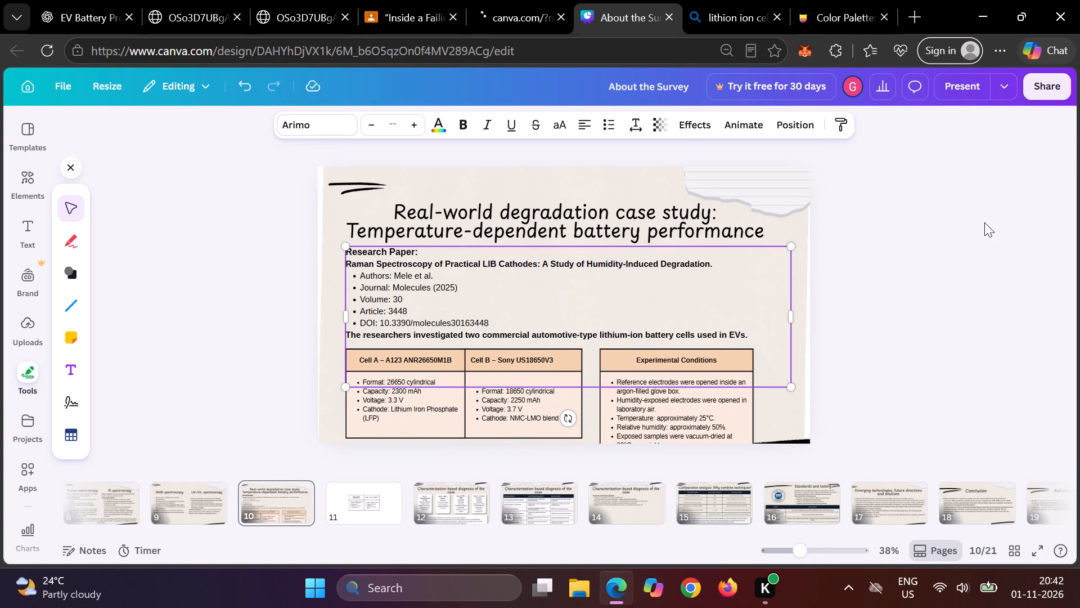
Delete the last Experimental Conditions bullet, "Exposed samples were vacuum-dried at 80°C overnight.", together with its empty bullet line.
left_click(278, 439)
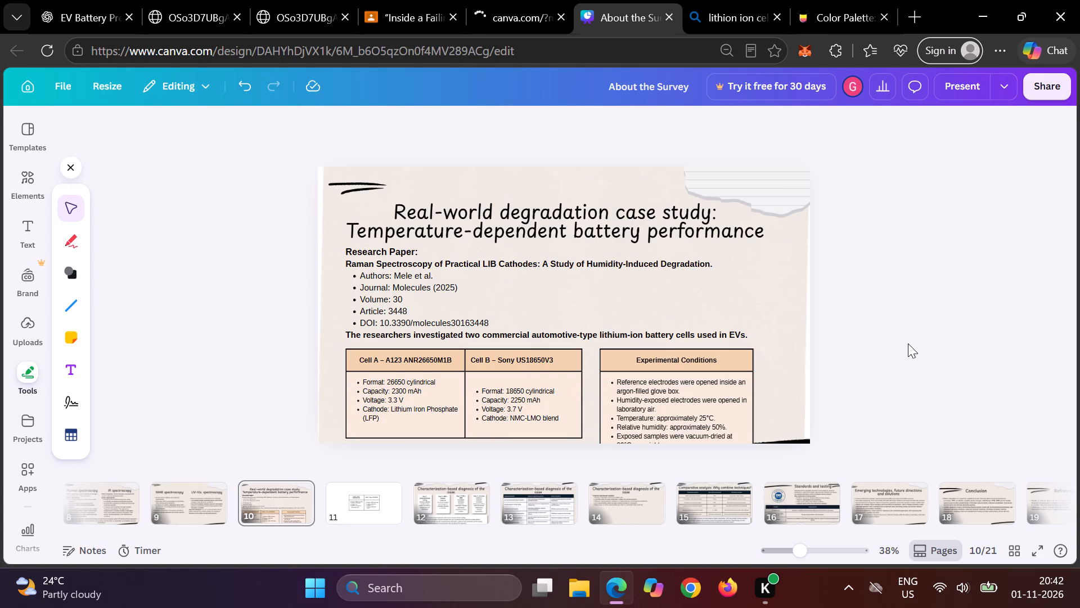
left_click(525, 399)
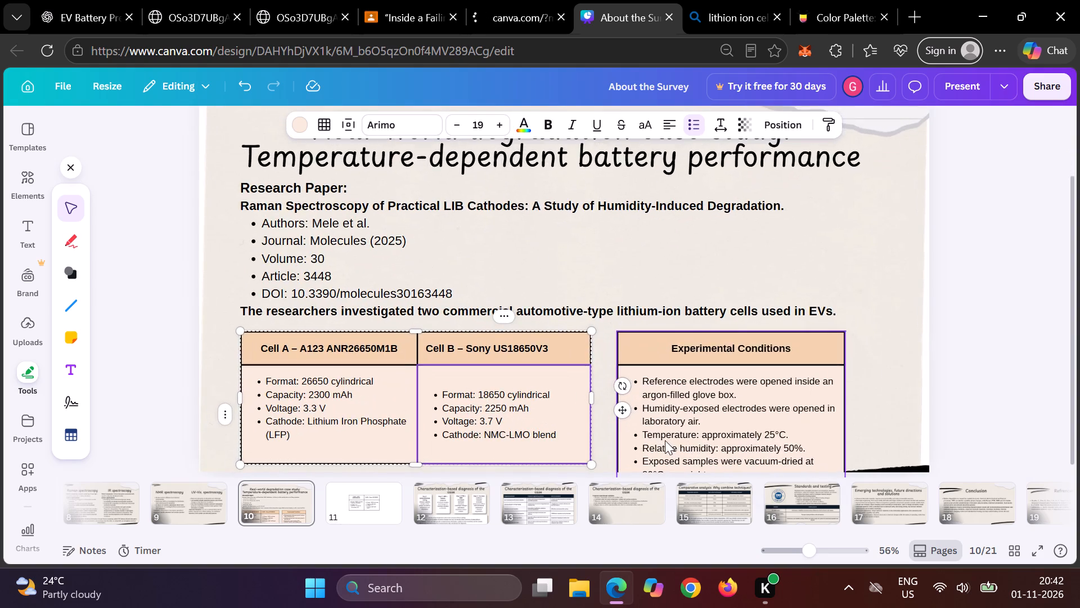
scroll(665, 440, "down", 2)
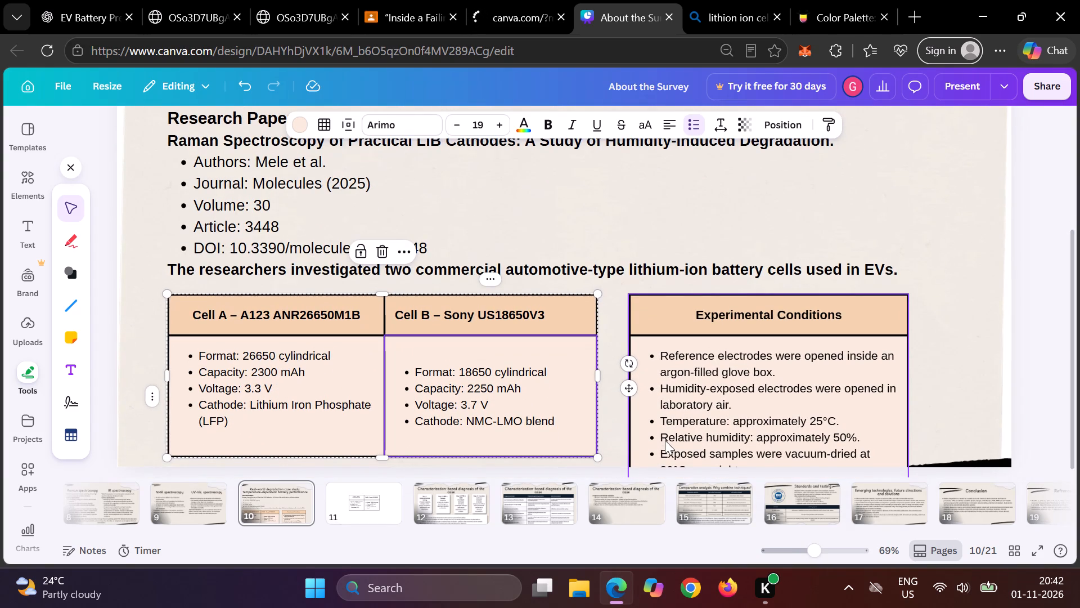
scroll(825, 410, "down", 3)
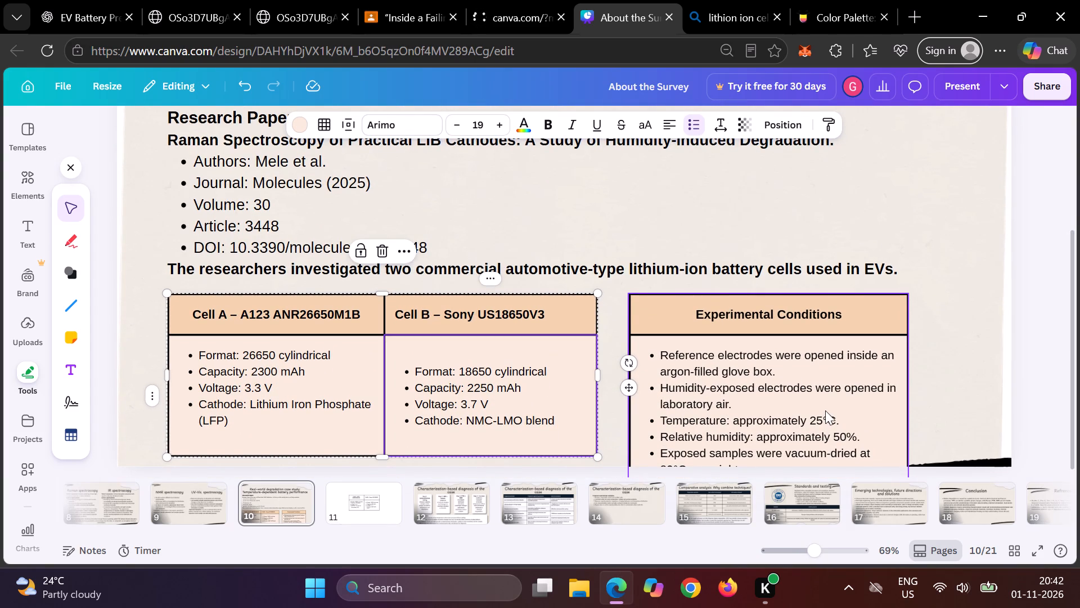
scroll(825, 410, "down", 4)
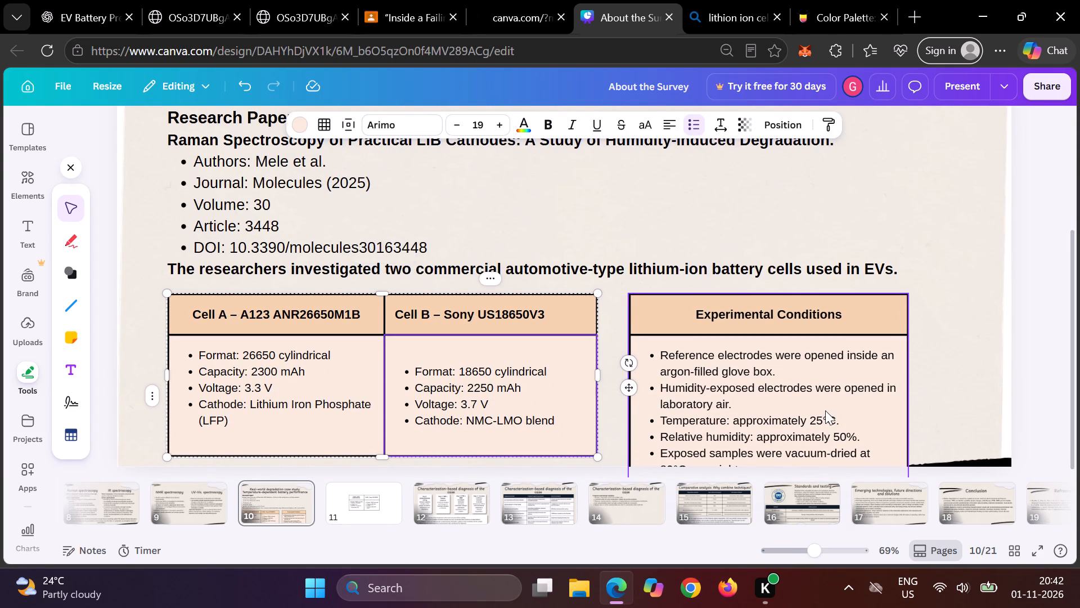
scroll(825, 410, "down", 1)
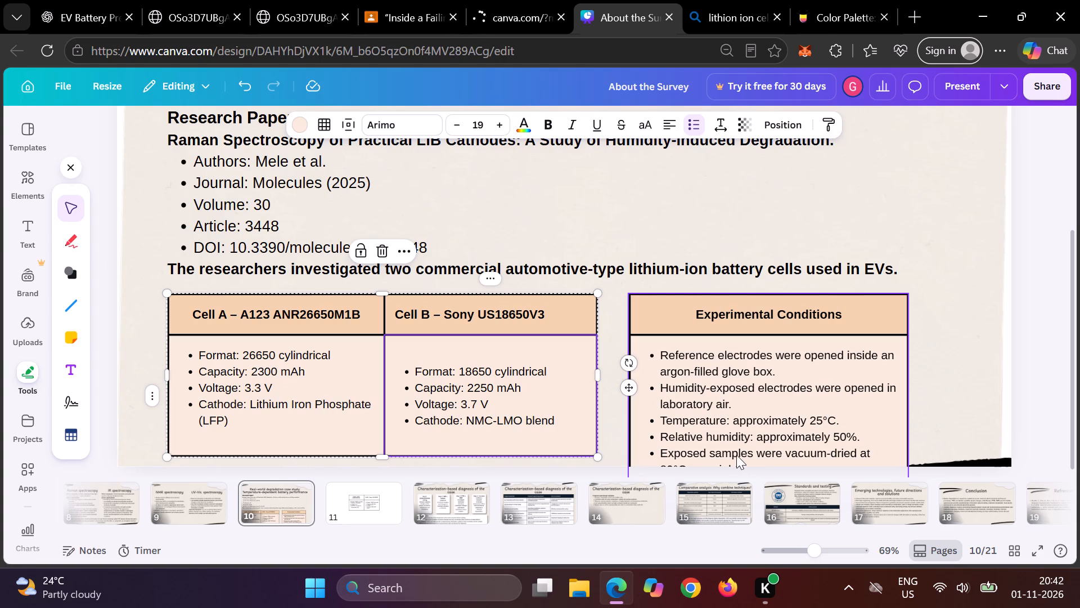
left_click(700, 458)
left_click(689, 460)
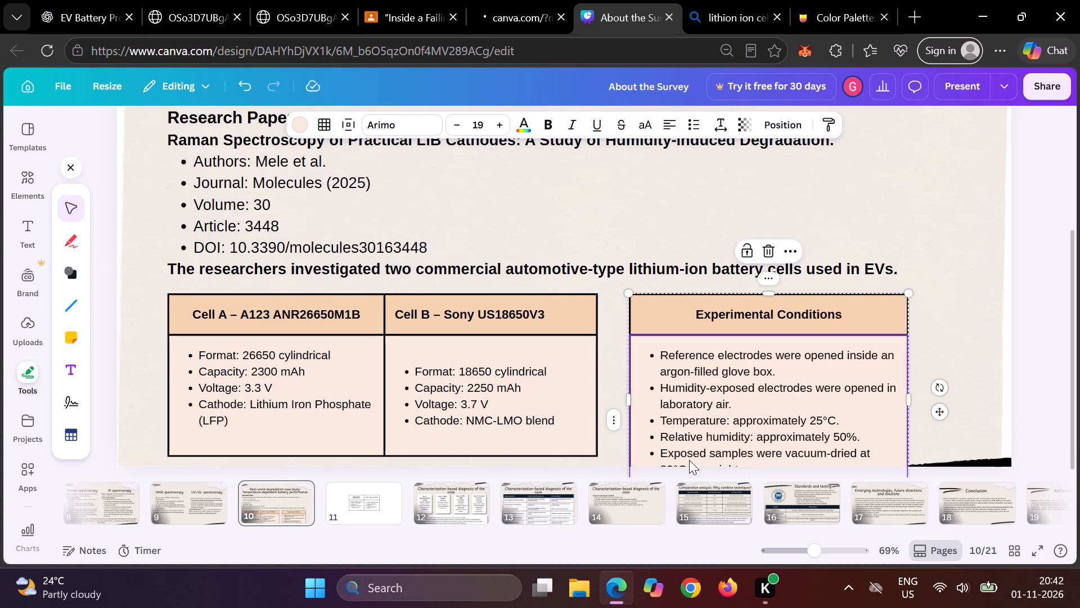
left_click(656, 457)
left_click_drag(656, 457, 728, 468)
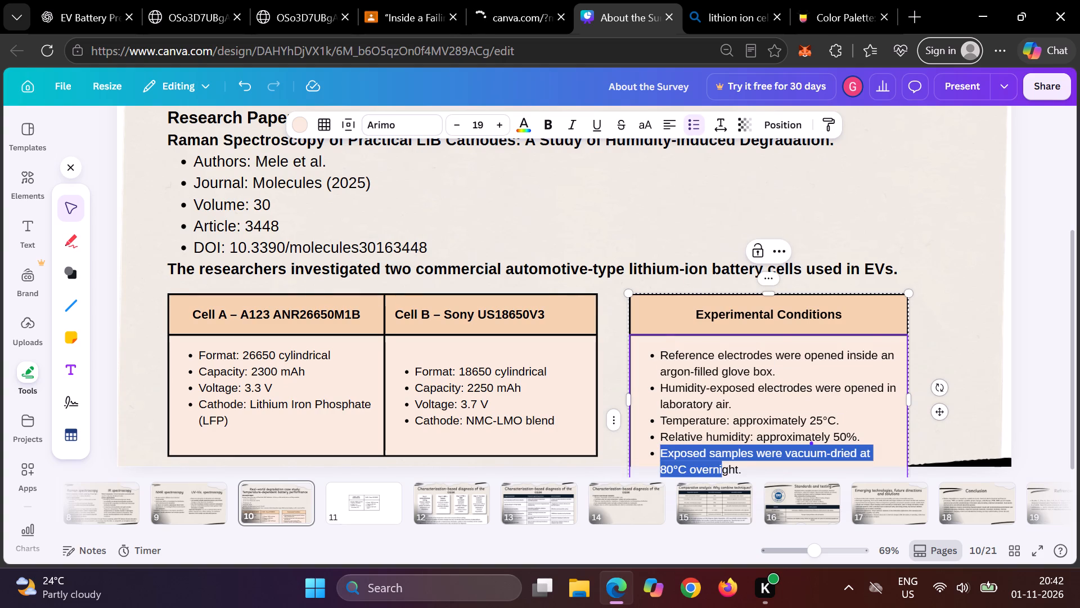
left_click_drag(728, 468, 753, 470)
key("BackSpace")
key("BackSpace")
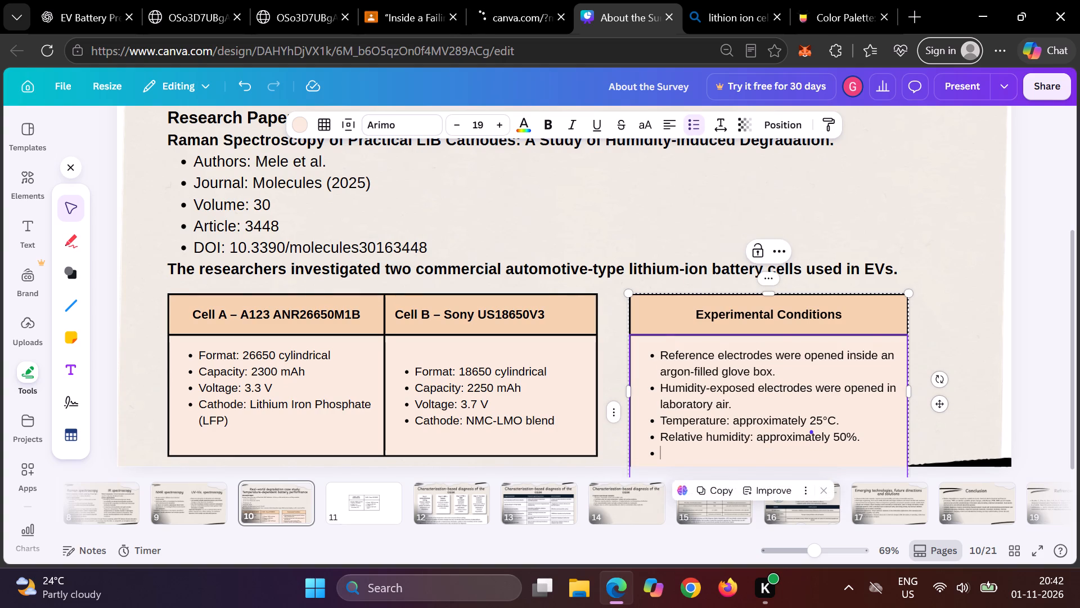
key("BackSpace")
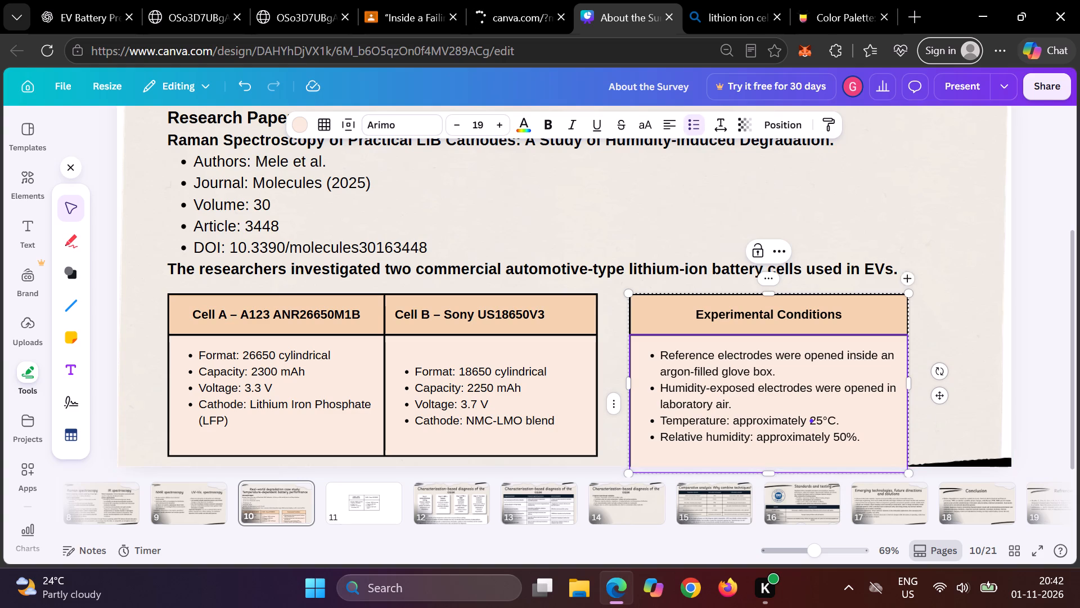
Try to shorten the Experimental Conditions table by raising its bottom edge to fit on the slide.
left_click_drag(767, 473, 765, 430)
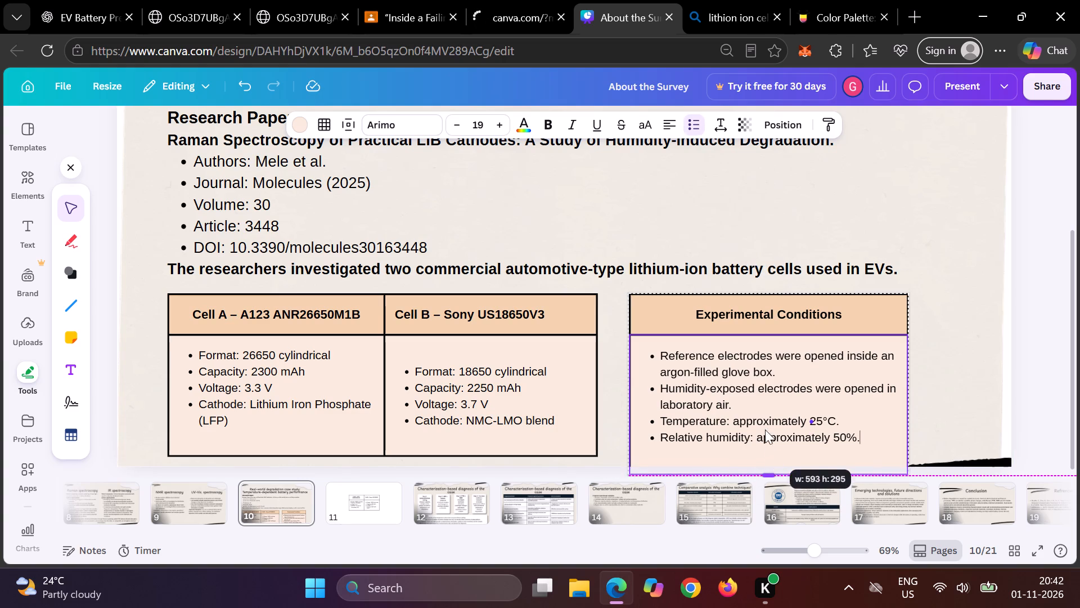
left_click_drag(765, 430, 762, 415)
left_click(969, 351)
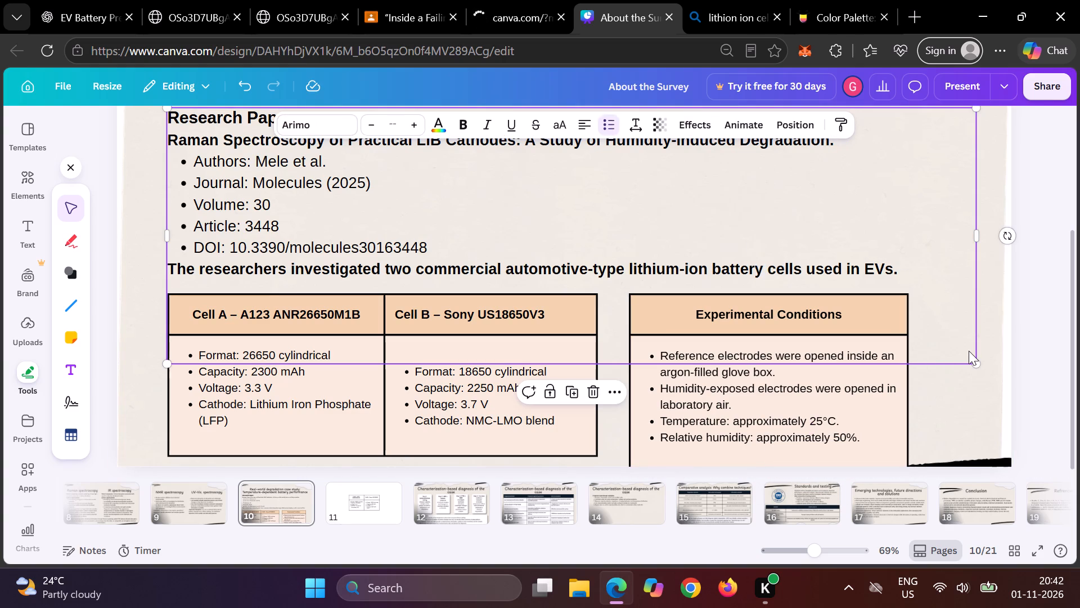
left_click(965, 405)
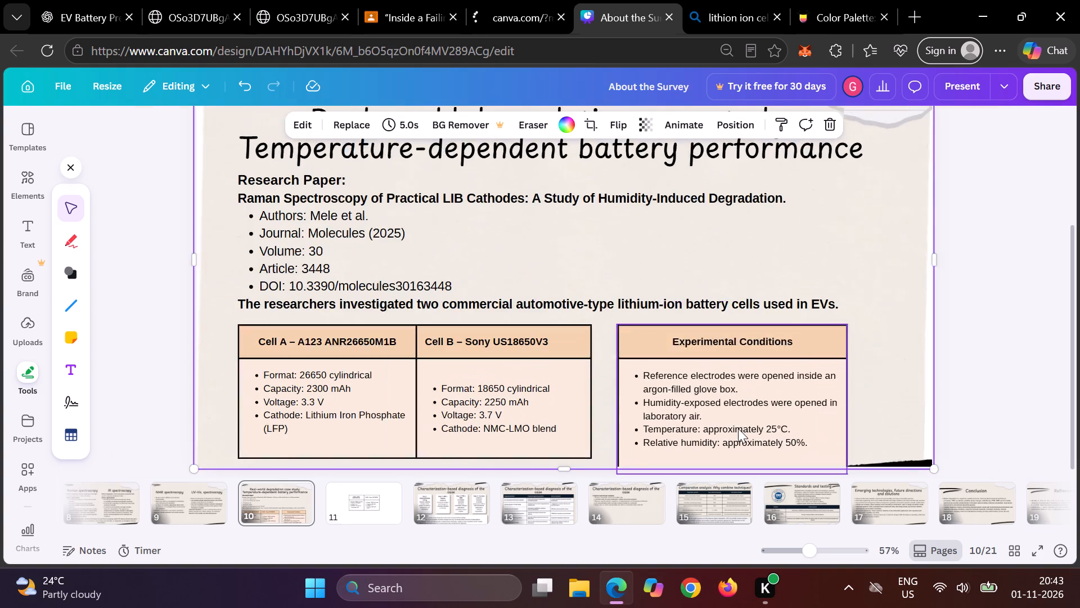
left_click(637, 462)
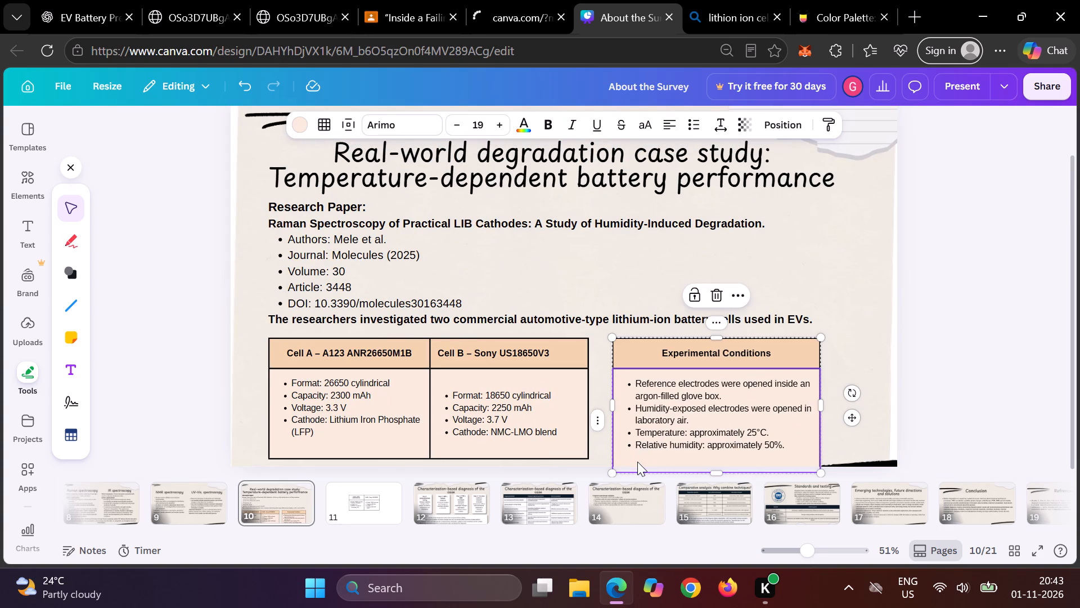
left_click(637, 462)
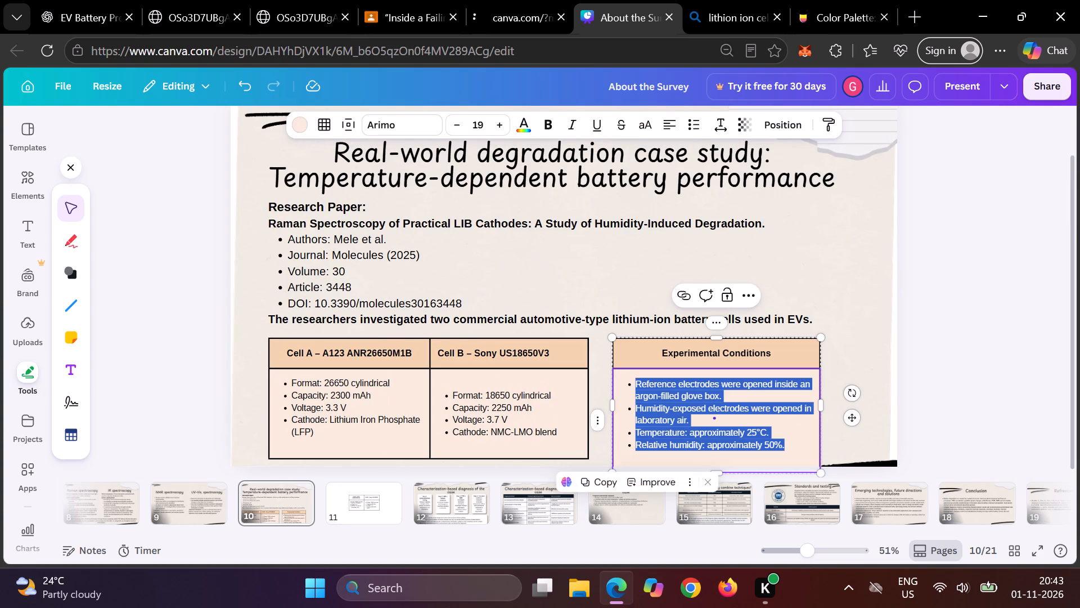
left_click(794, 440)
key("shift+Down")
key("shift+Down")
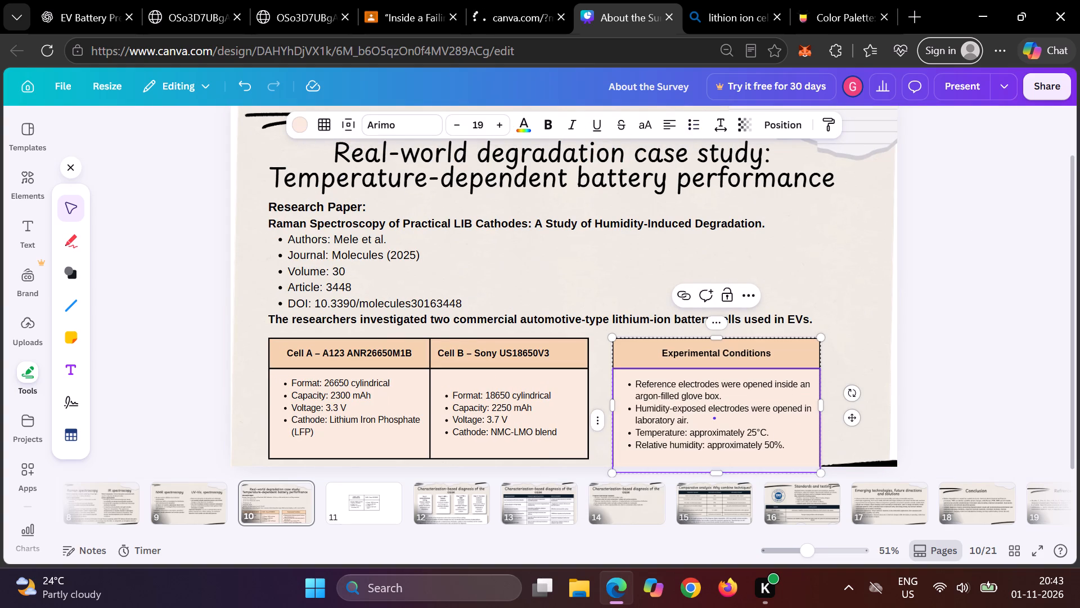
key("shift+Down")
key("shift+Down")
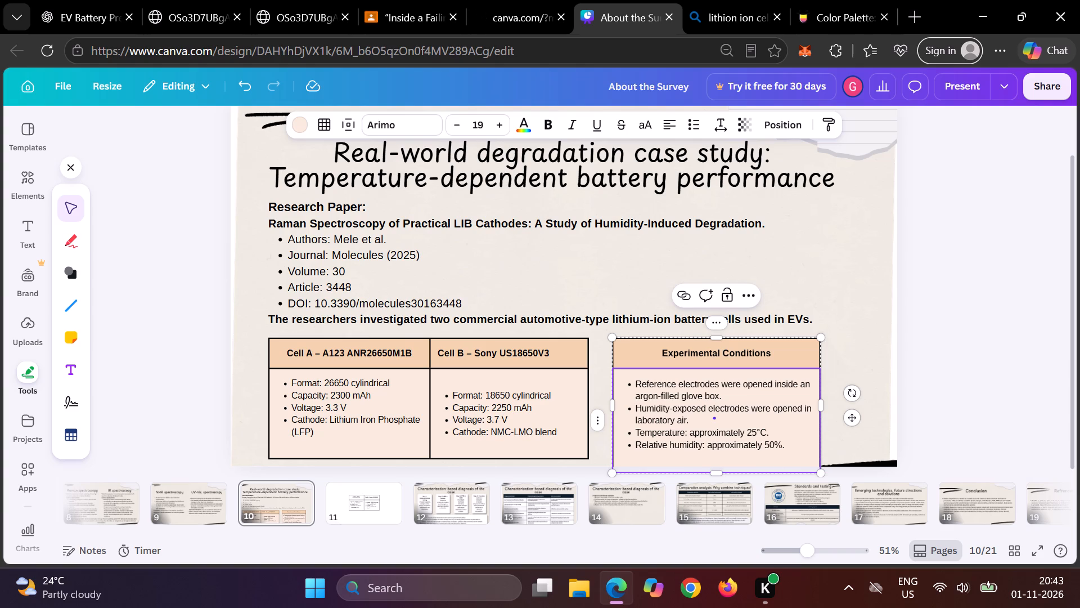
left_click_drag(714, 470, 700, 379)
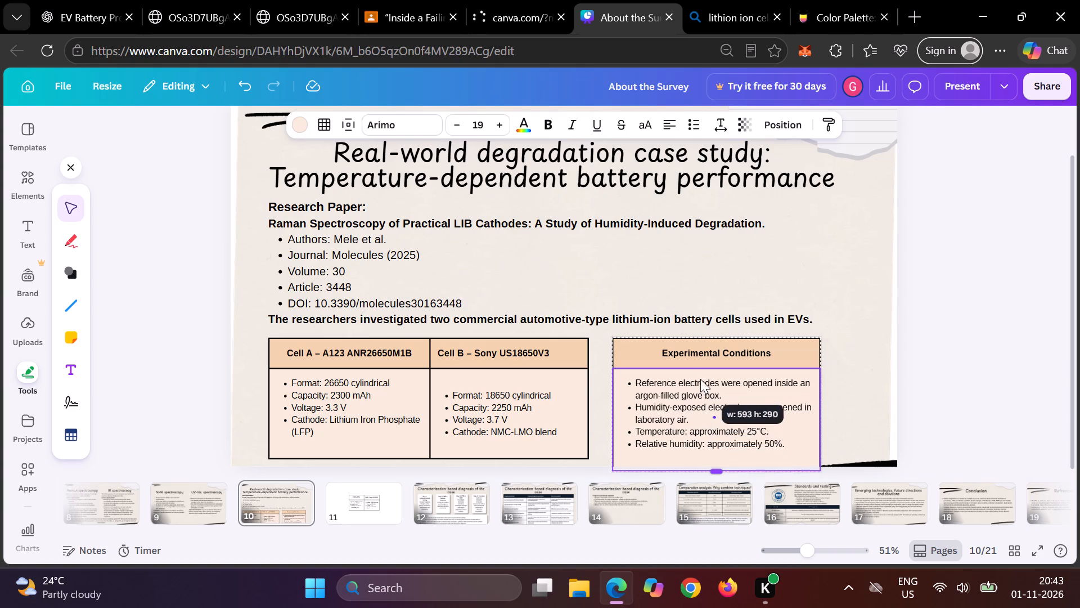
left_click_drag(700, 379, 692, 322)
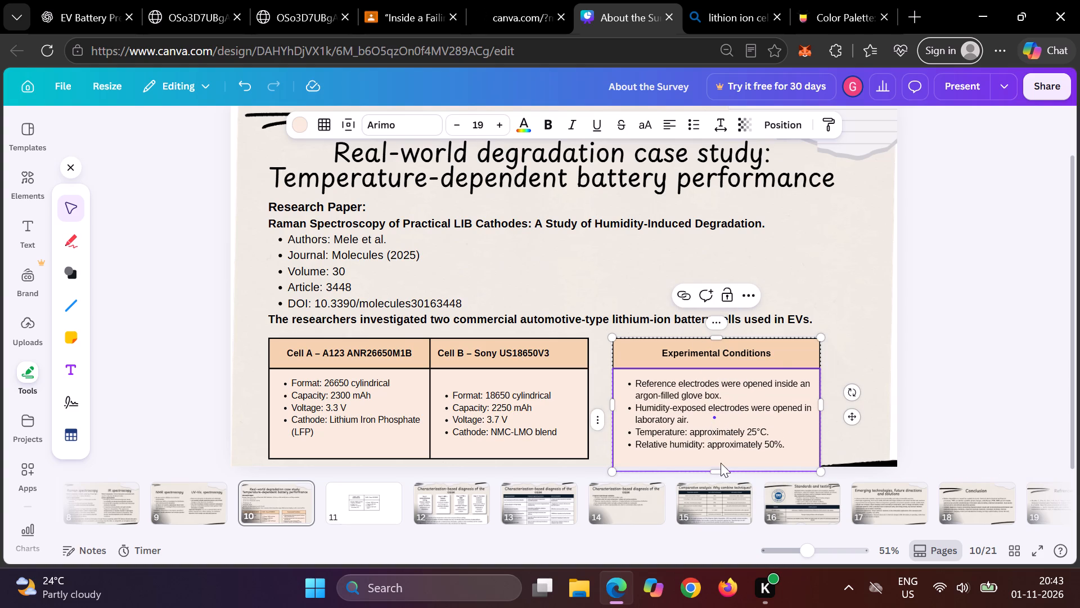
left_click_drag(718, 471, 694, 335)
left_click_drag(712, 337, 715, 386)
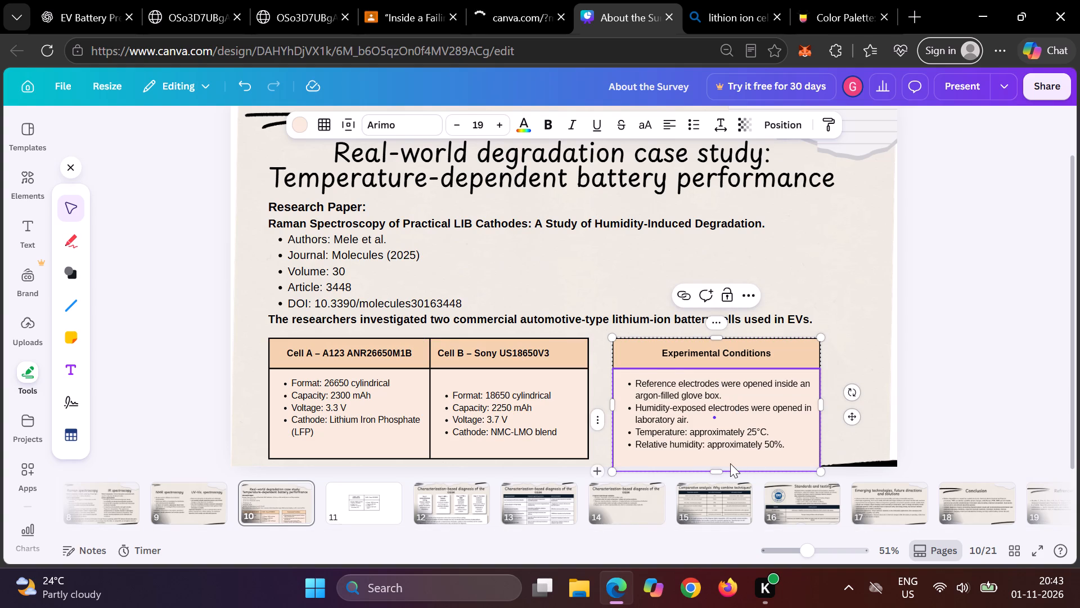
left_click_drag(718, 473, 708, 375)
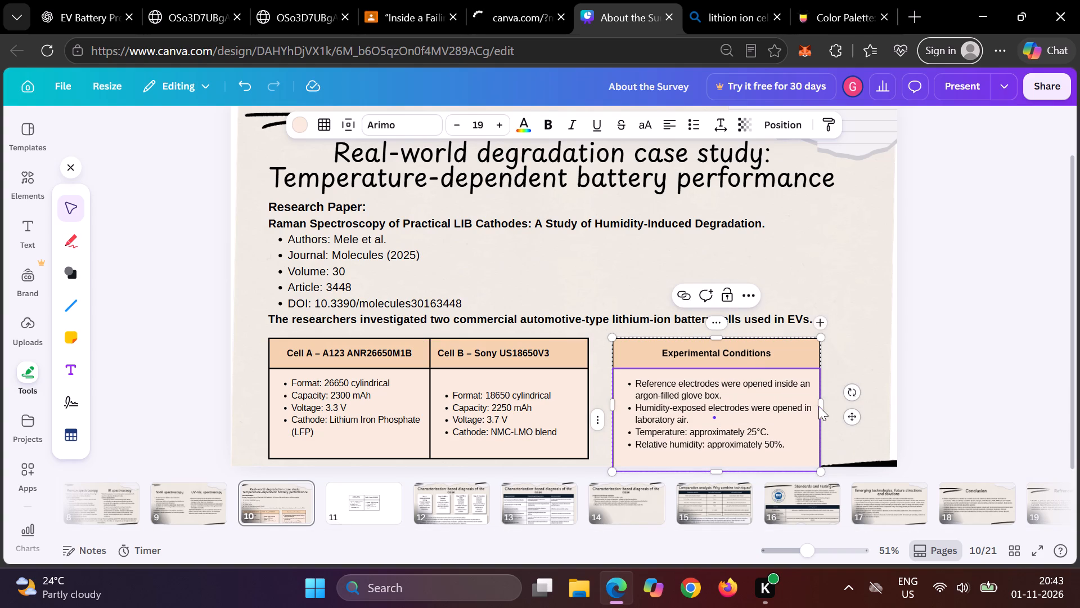
Widen the Experimental Conditions table to about 1,033, extending it past the slide's right edge.
left_click_drag(821, 404, 893, 382)
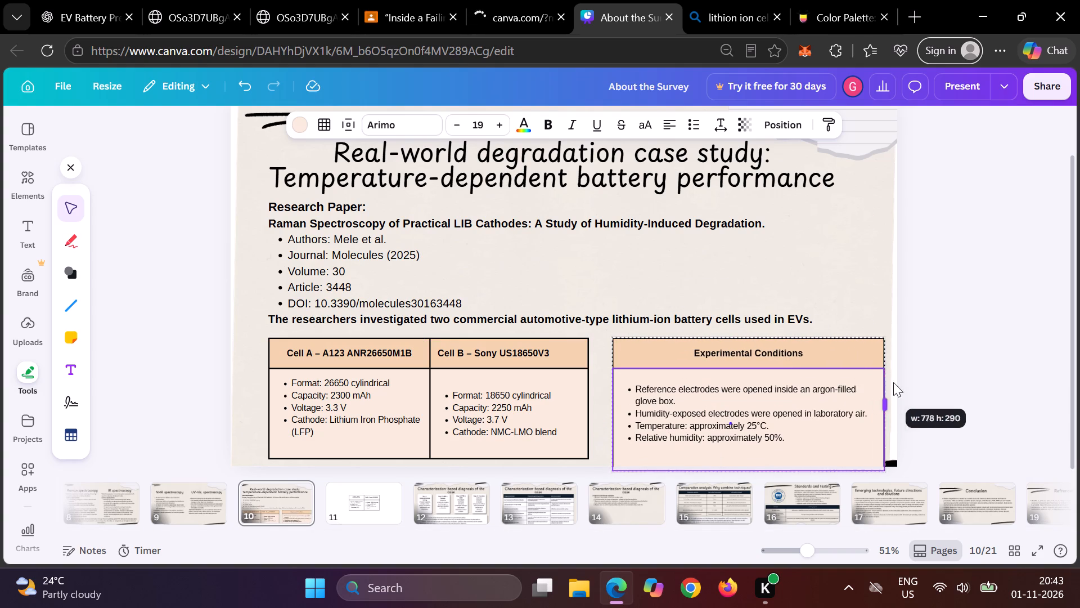
left_click_drag(893, 382, 895, 381)
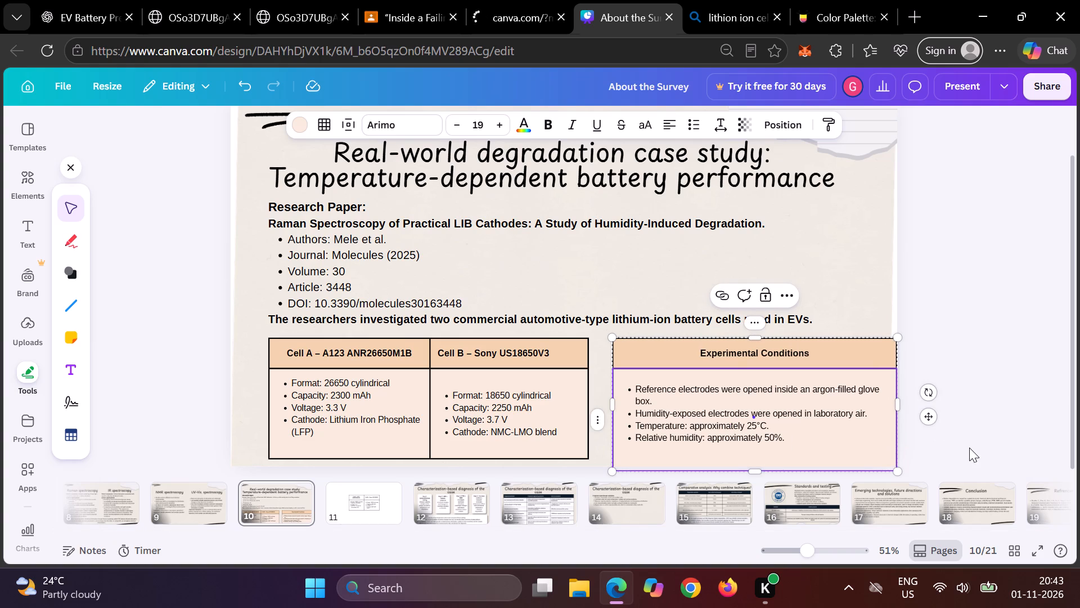
left_click(969, 448)
left_click(875, 412)
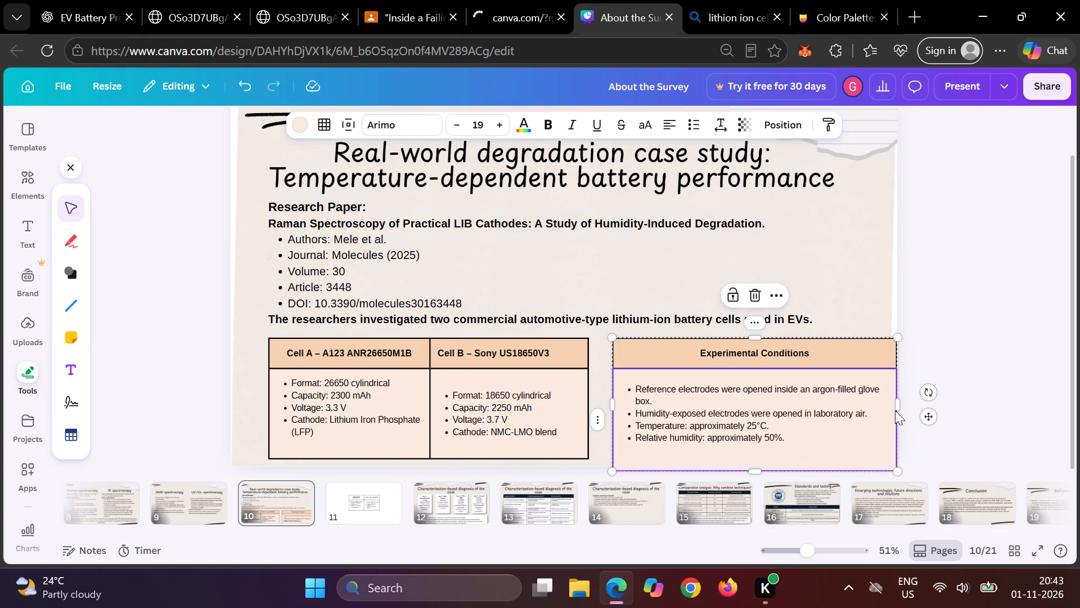
left_click_drag(899, 406, 975, 378)
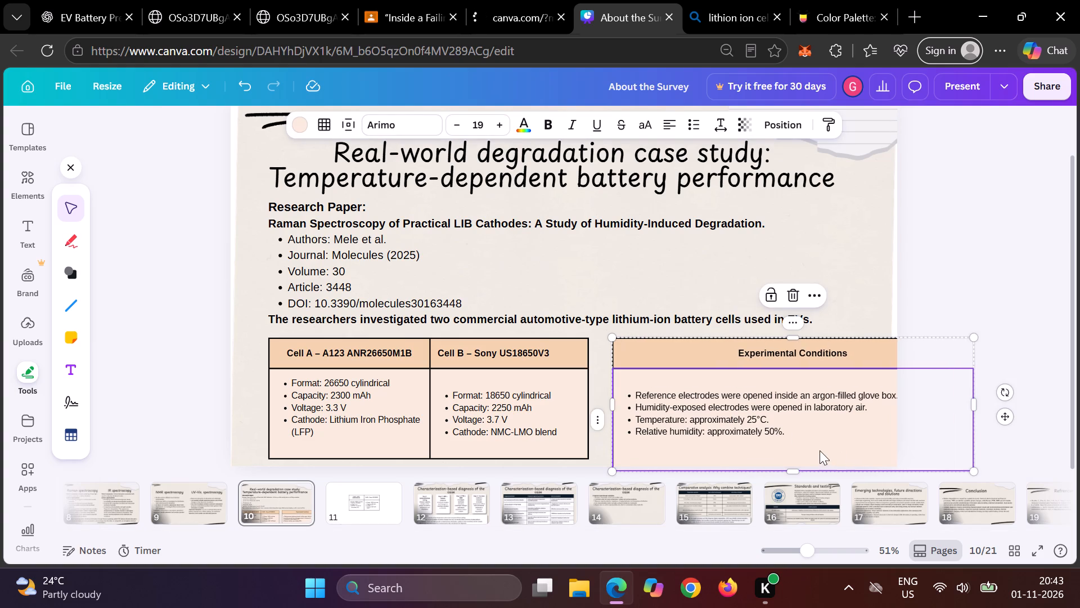
Reduce the Experimental Conditions table's height to about 256, aligning its bottom with the Cell A and Cell B table.
left_click_drag(795, 472, 796, 437)
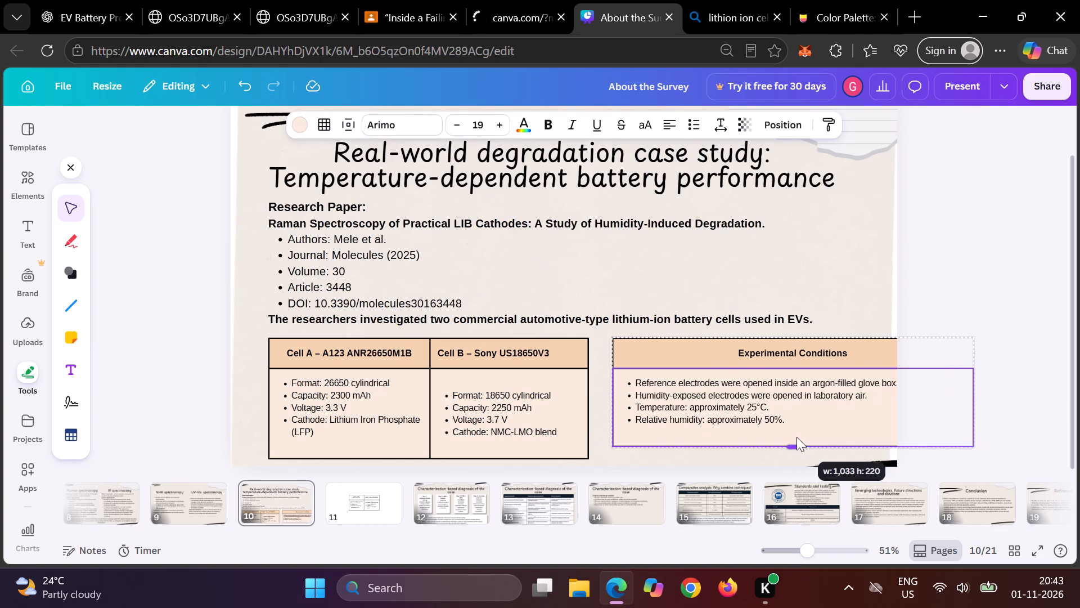
left_click_drag(796, 437, 797, 455)
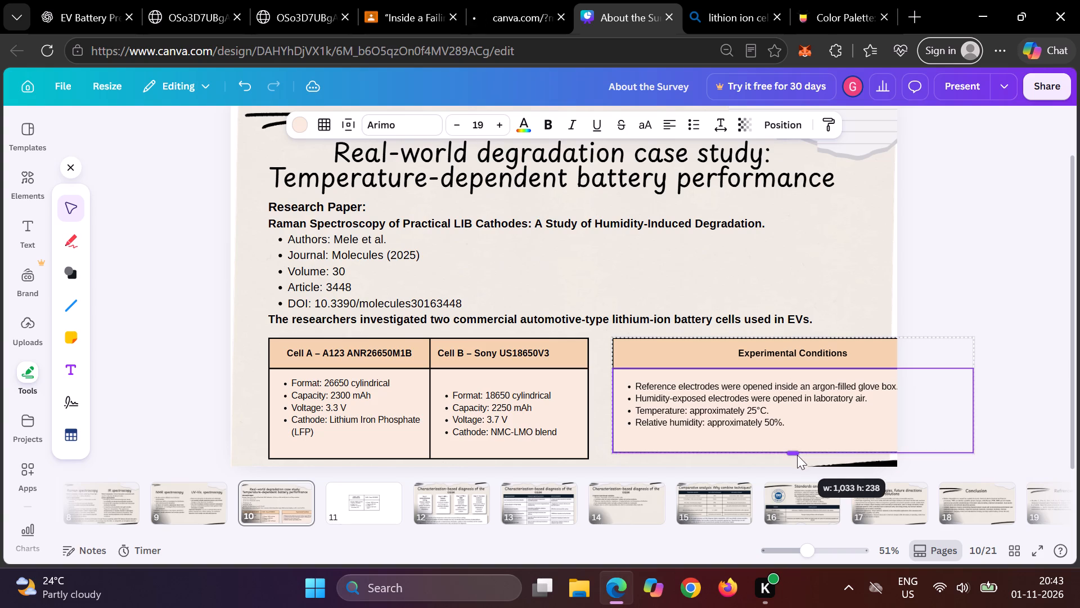
left_click_drag(797, 455, 798, 458)
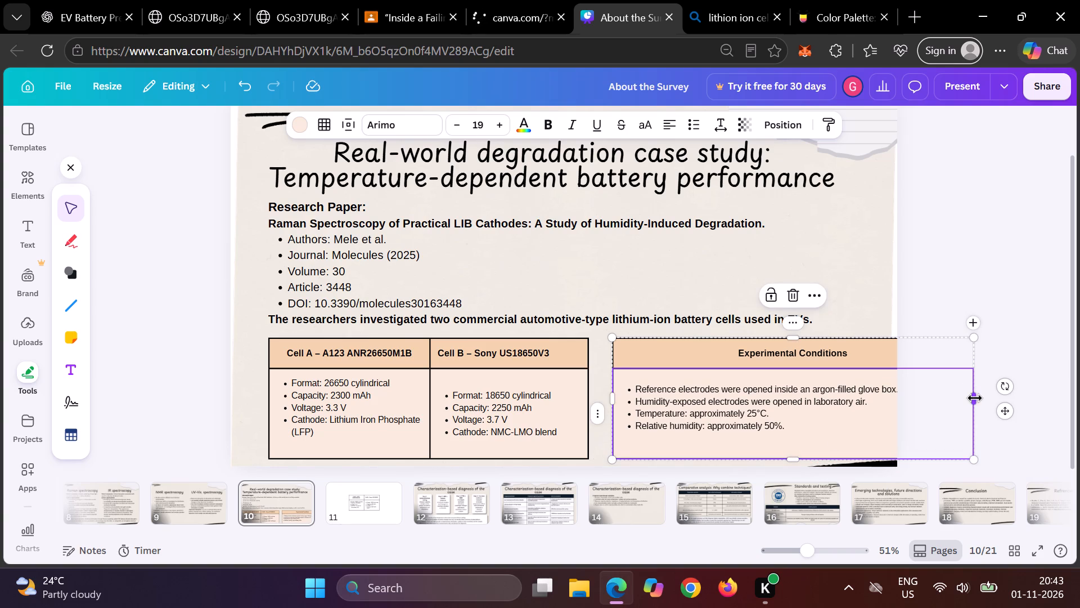
Narrow the Experimental Conditions table so that it ends just inside the slide's right edge.
left_click_drag(975, 399, 867, 396)
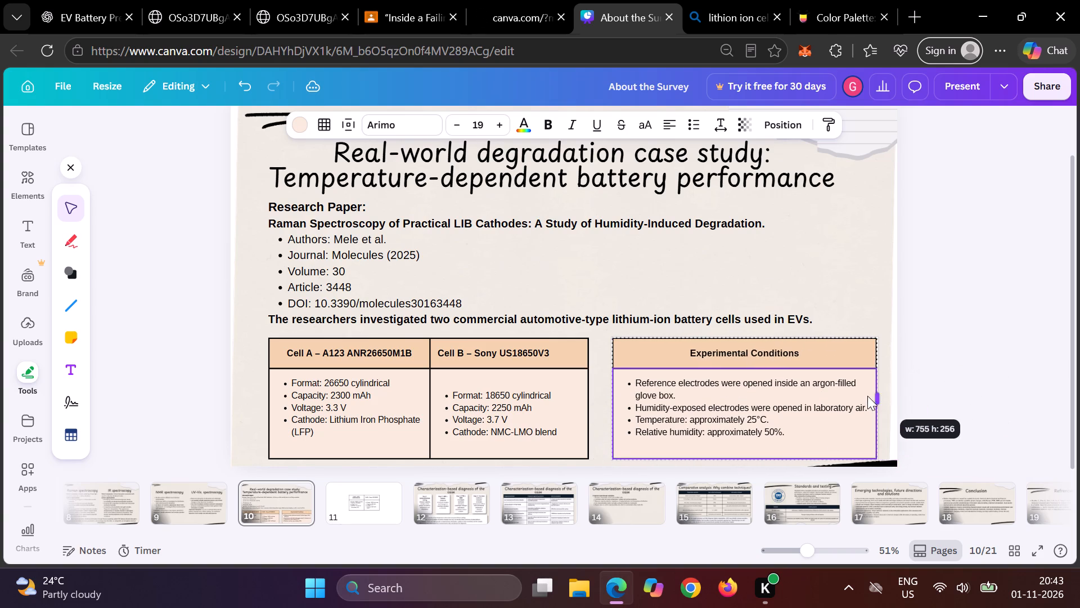
left_click_drag(867, 396, 892, 390)
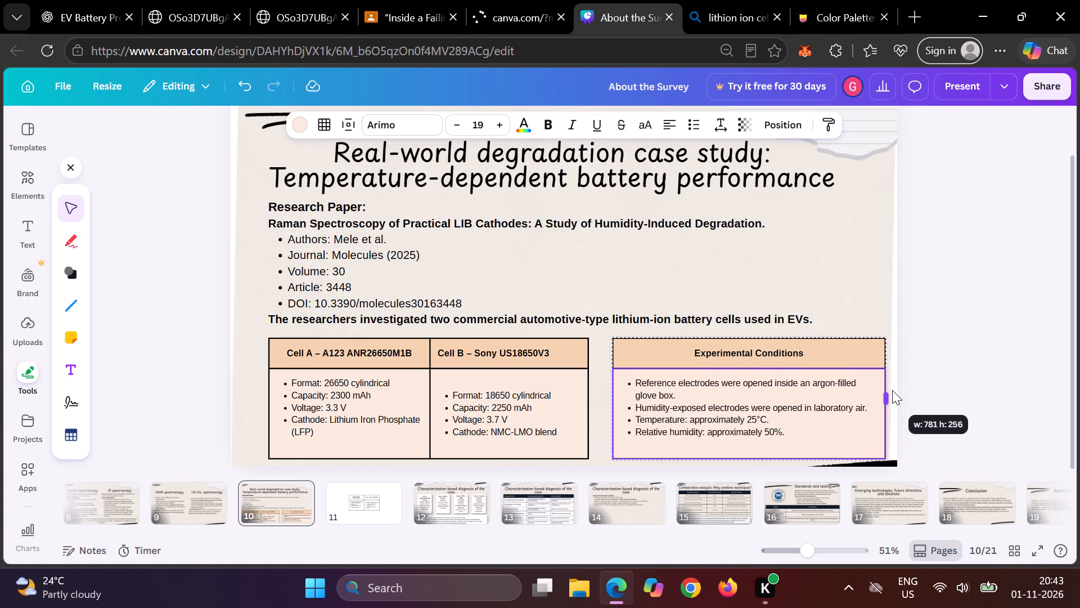
left_click_drag(892, 390, 894, 389)
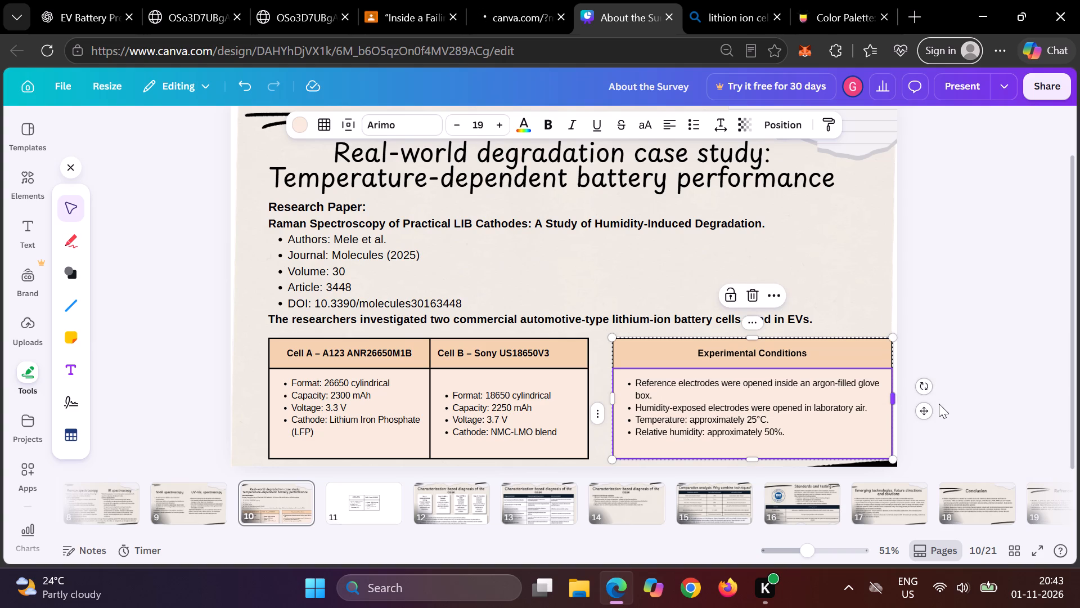
left_click(941, 415)
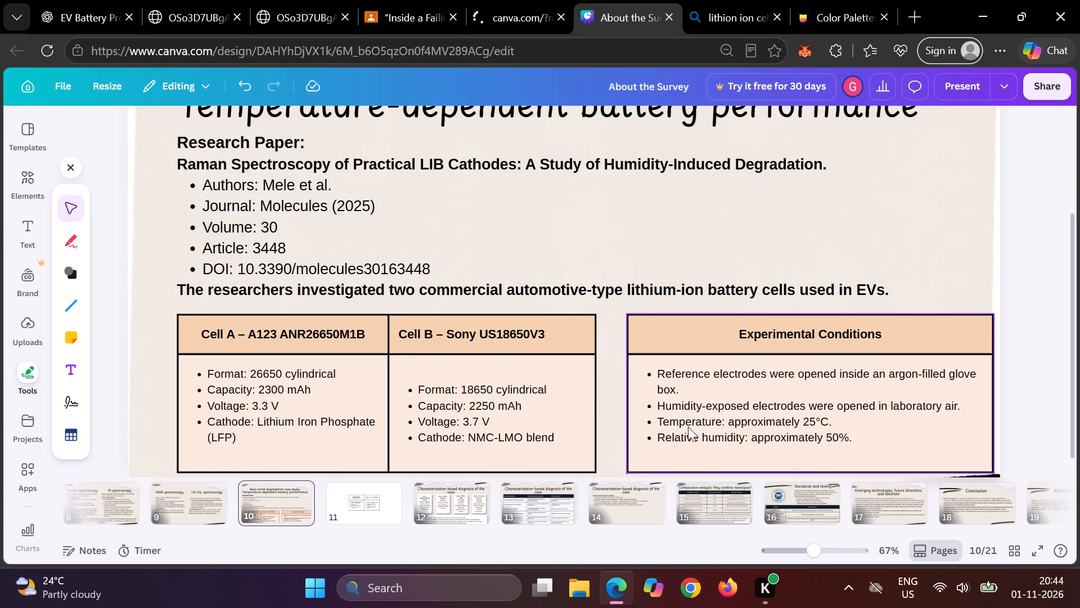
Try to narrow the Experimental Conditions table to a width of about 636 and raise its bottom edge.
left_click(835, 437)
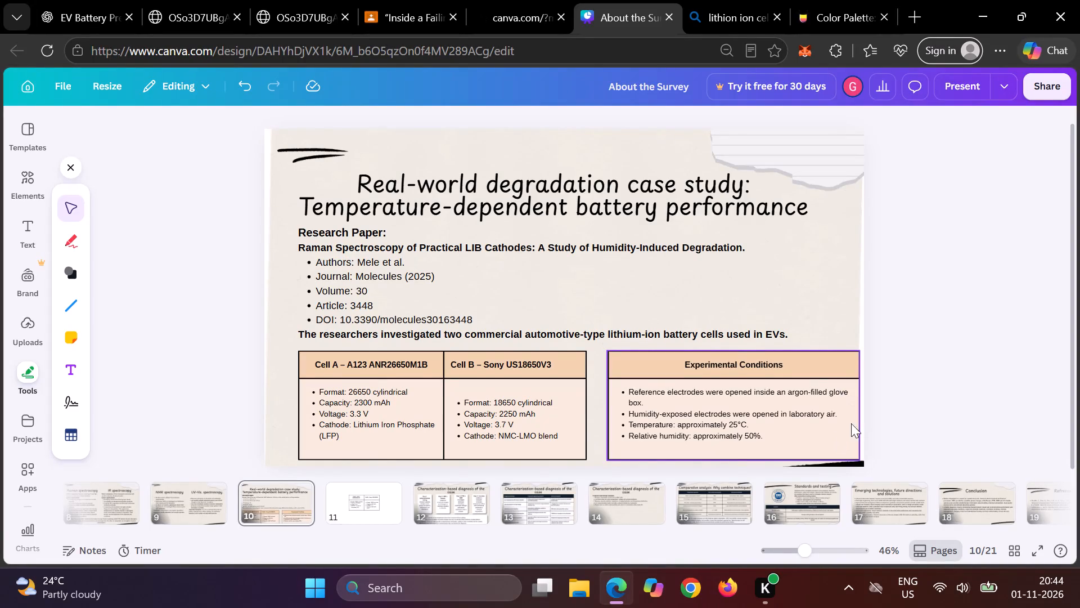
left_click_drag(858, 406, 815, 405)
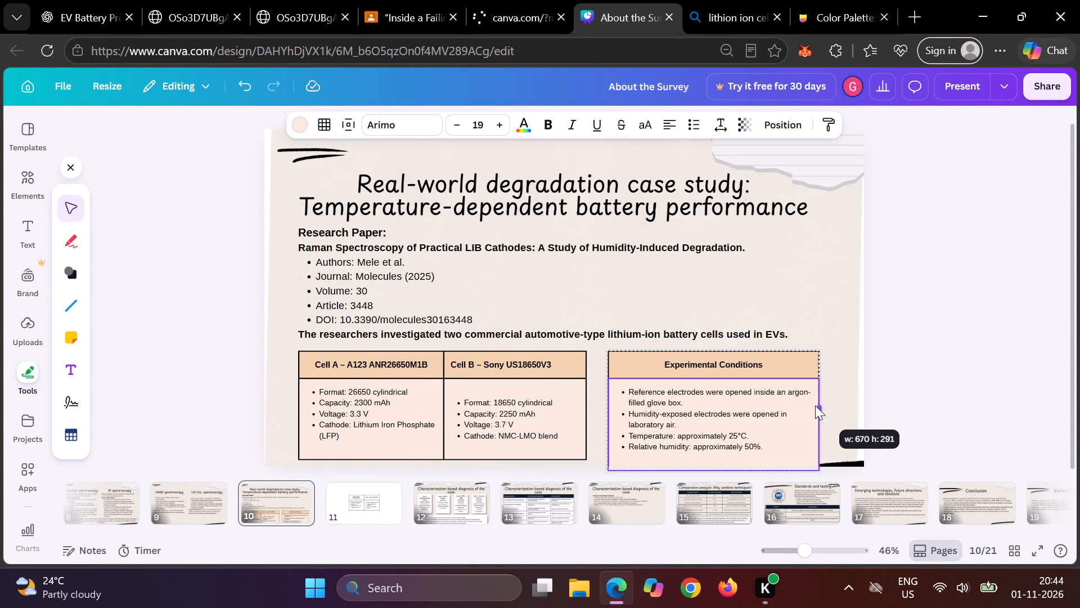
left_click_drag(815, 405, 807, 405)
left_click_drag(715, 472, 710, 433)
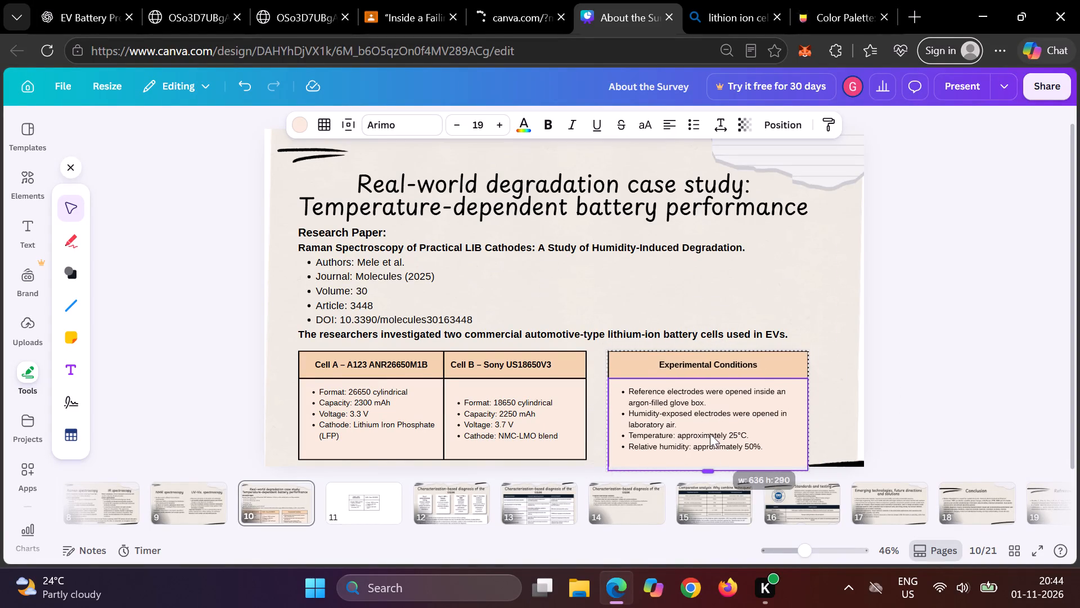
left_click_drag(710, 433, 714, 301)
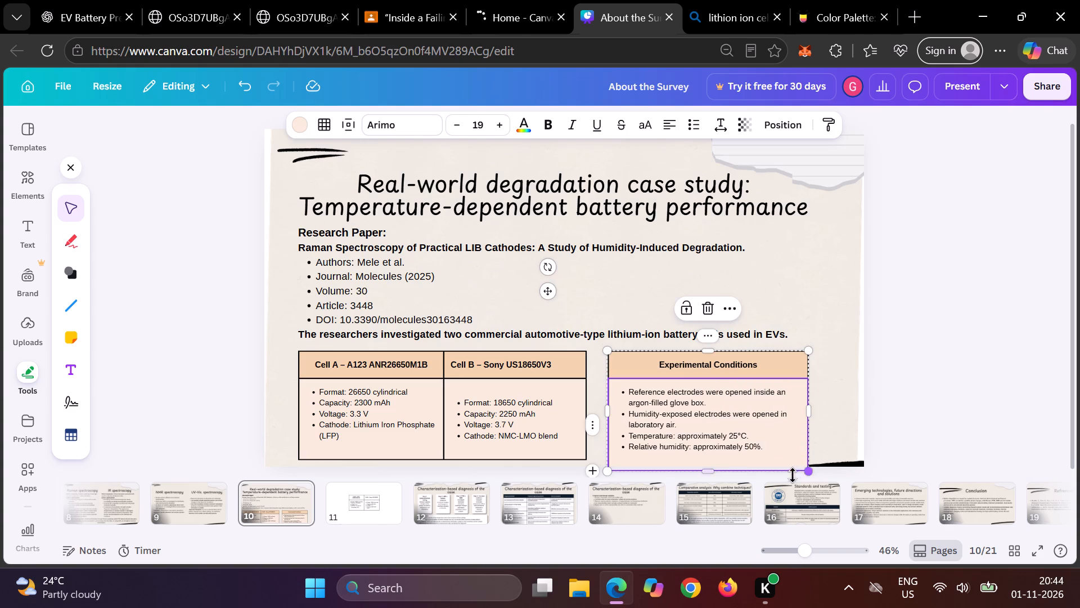
Resize the Experimental Conditions table to reach the slide's right edge, with its bottom aligned to the Cell A and Cell B table.
left_click_drag(806, 473, 780, 438)
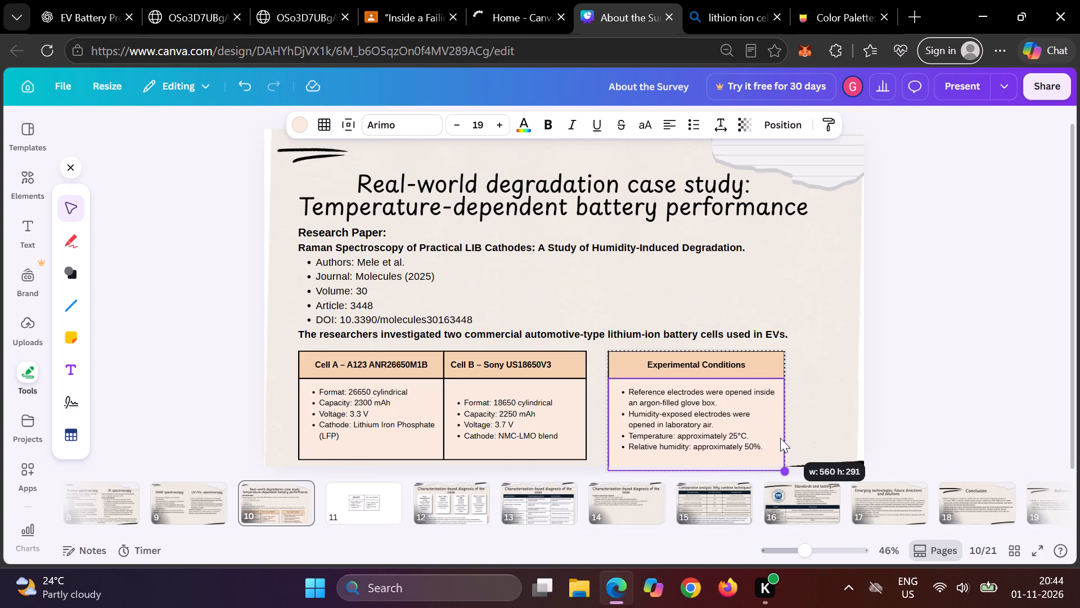
left_click_drag(780, 438, 750, 365)
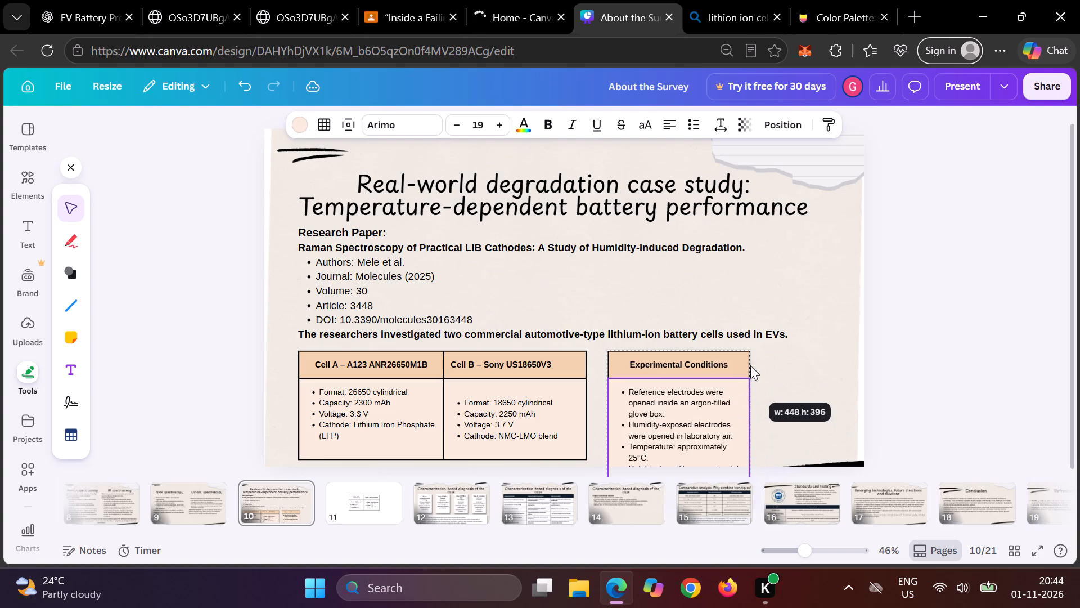
left_click_drag(750, 365, 865, 309)
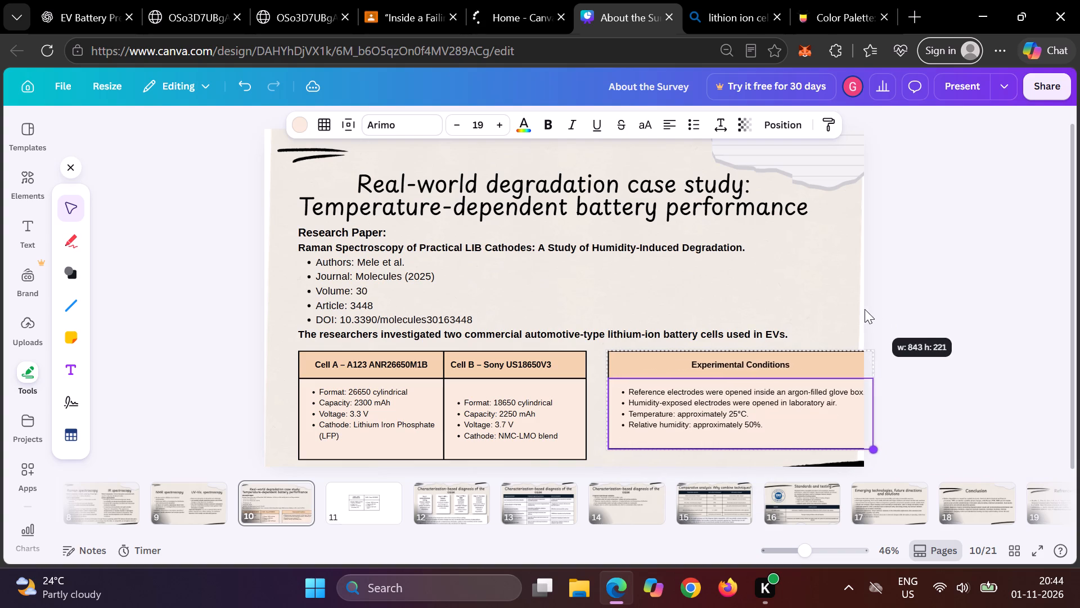
left_click_drag(865, 309, 873, 305)
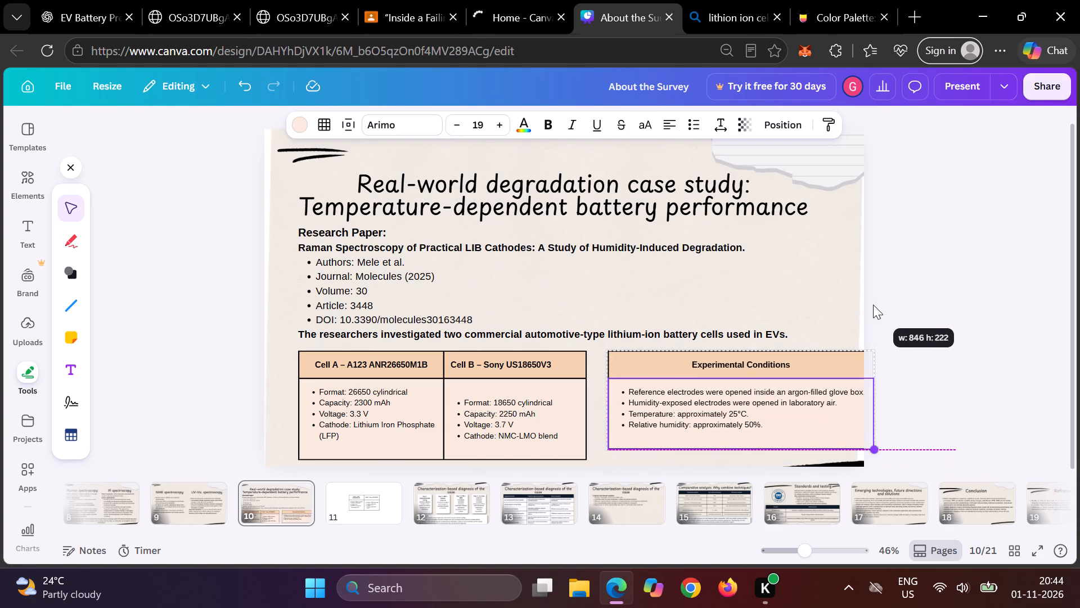
left_click_drag(873, 305, 864, 312)
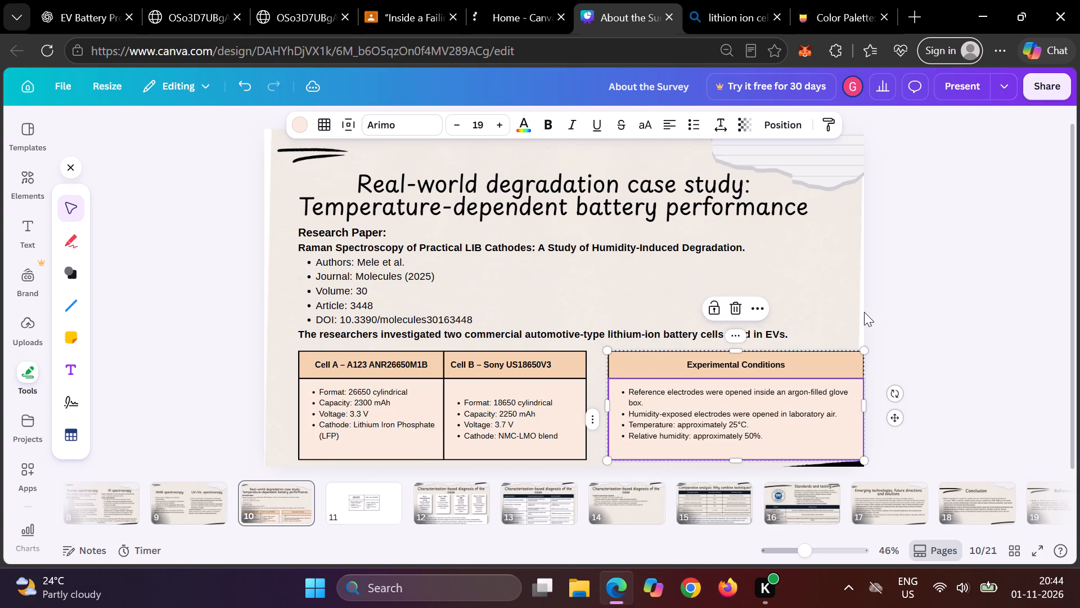
left_click(917, 347)
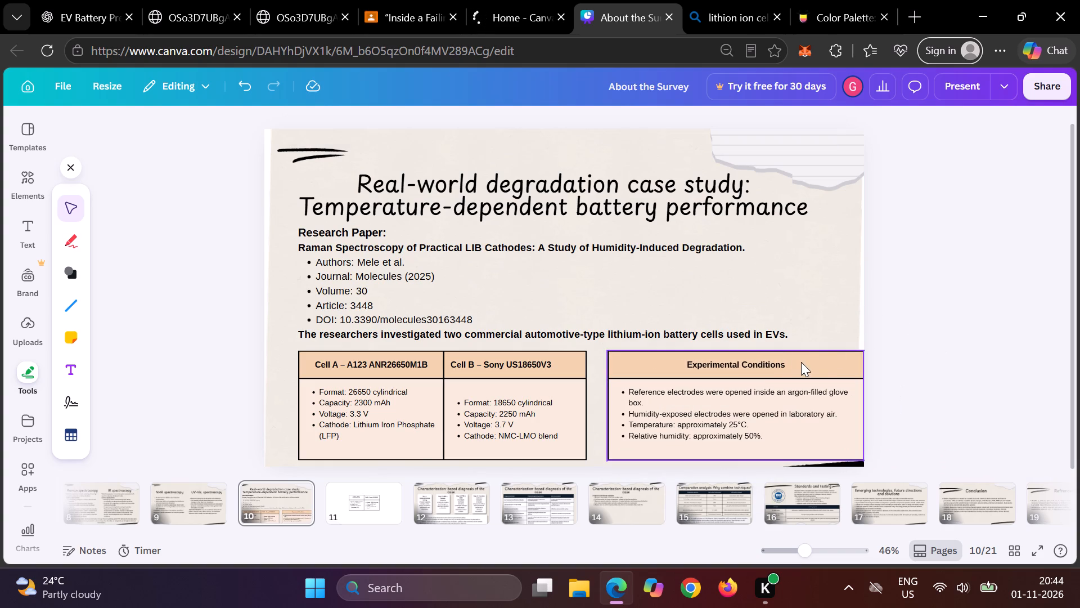
left_click_drag(801, 362, 788, 359)
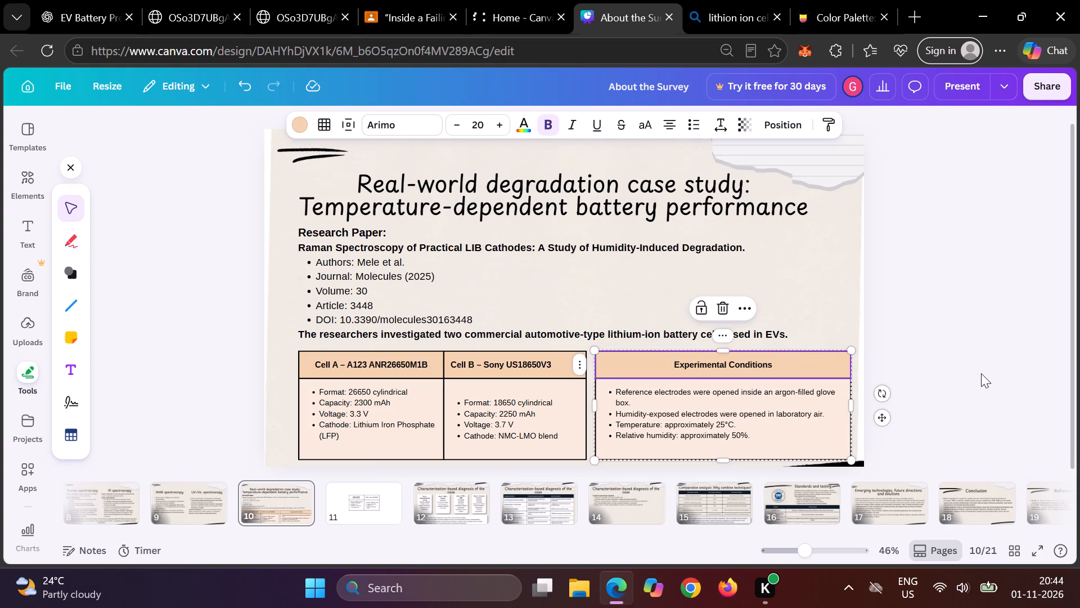
left_click(981, 373)
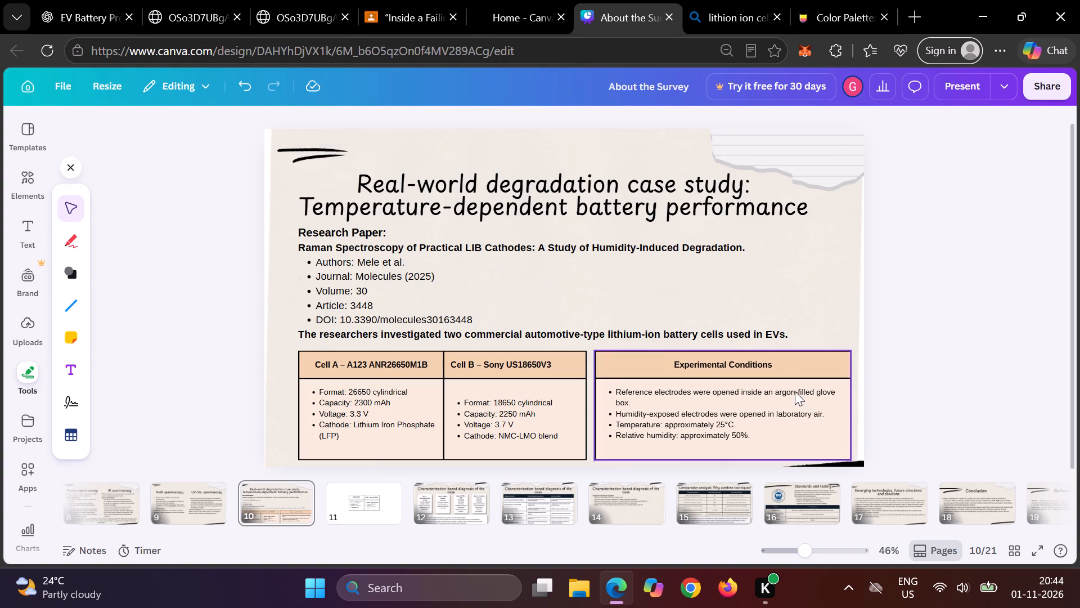
left_click_drag(437, 388, 430, 388)
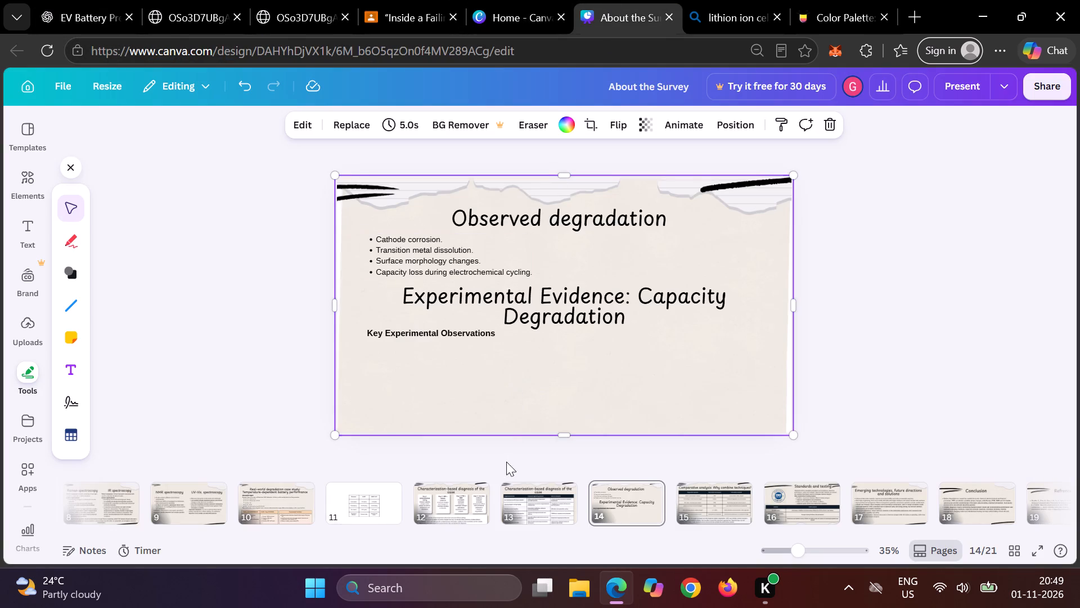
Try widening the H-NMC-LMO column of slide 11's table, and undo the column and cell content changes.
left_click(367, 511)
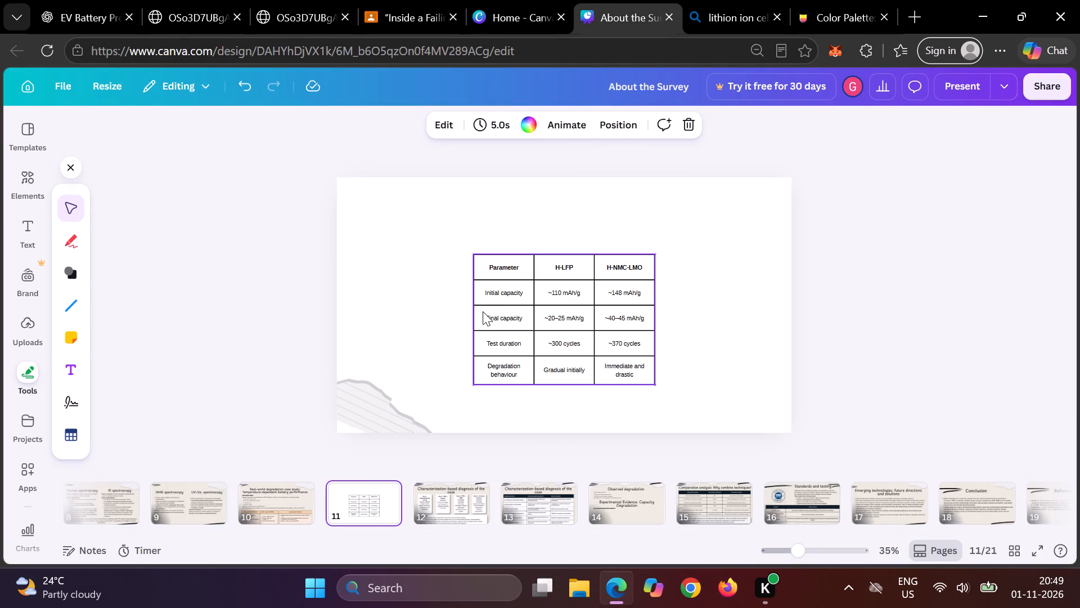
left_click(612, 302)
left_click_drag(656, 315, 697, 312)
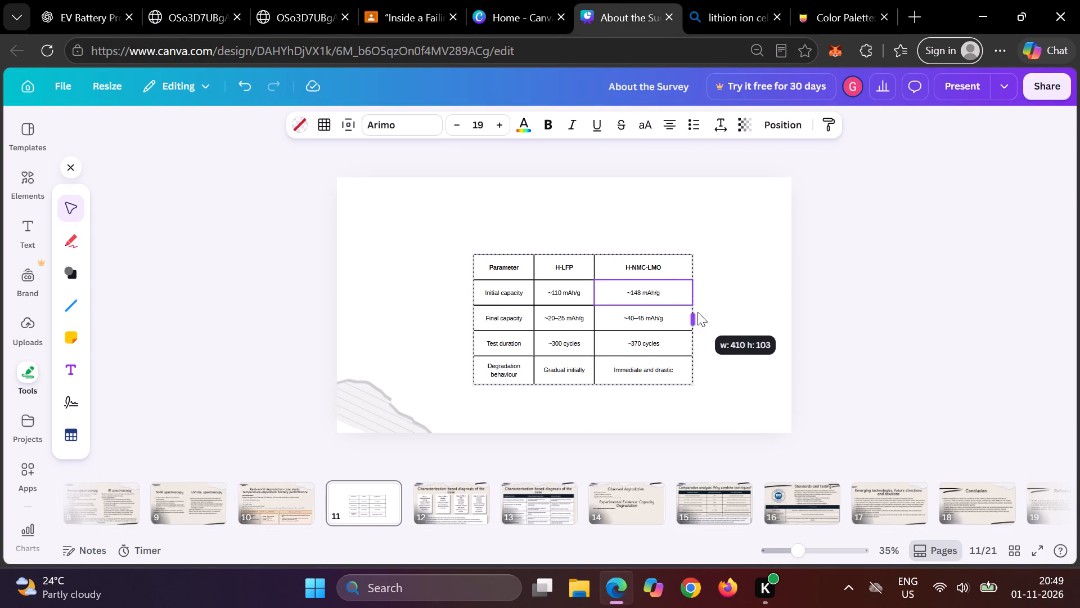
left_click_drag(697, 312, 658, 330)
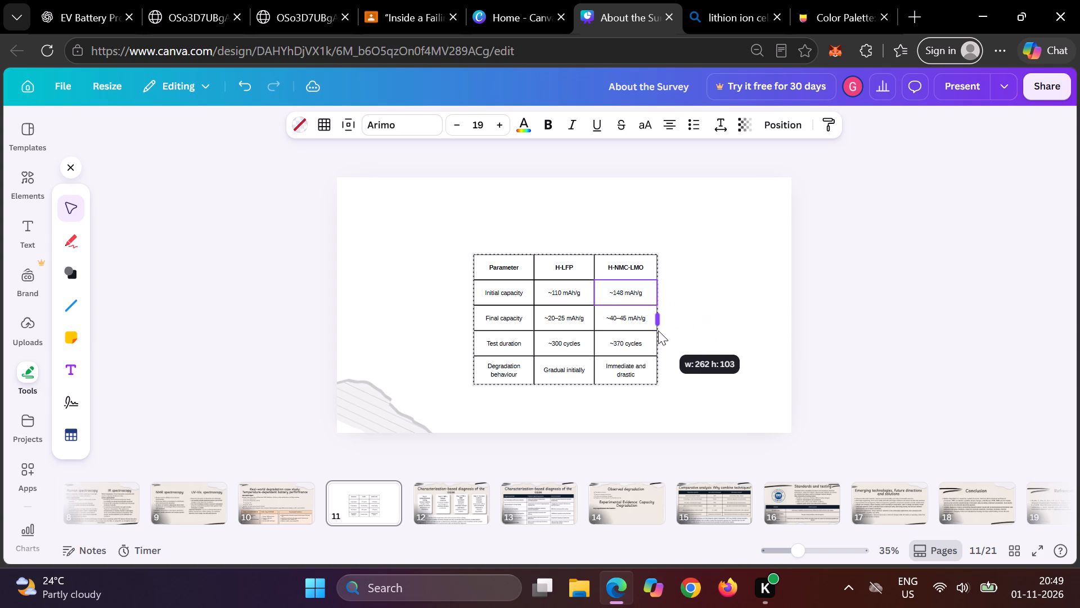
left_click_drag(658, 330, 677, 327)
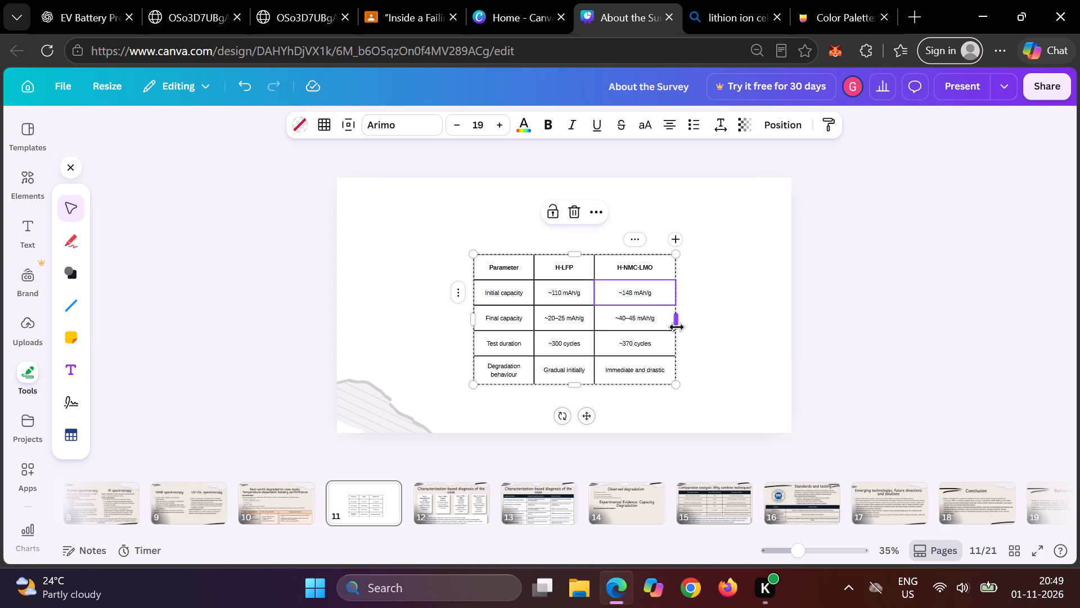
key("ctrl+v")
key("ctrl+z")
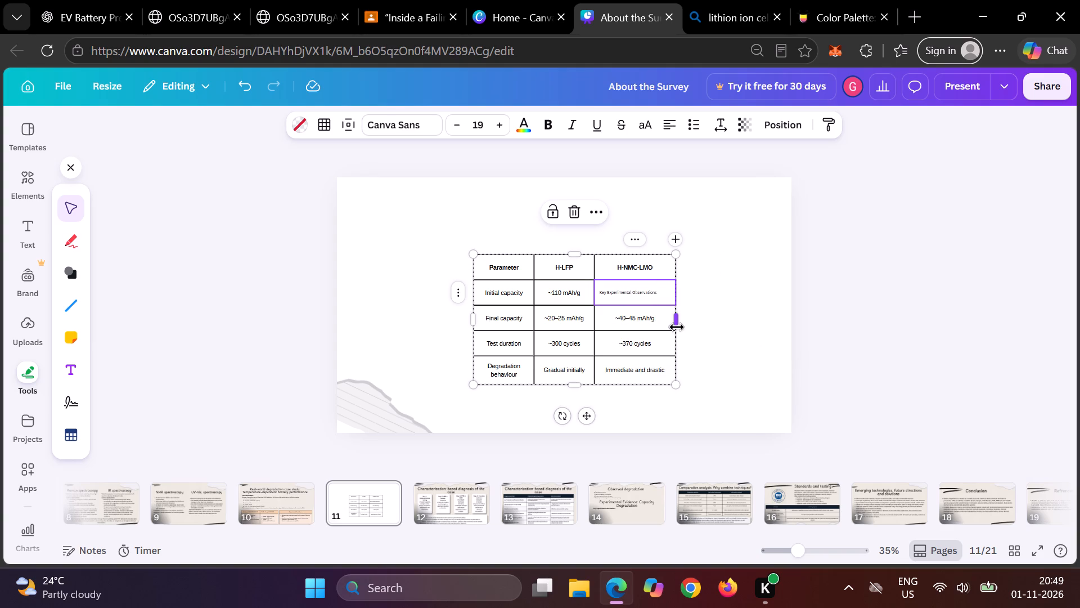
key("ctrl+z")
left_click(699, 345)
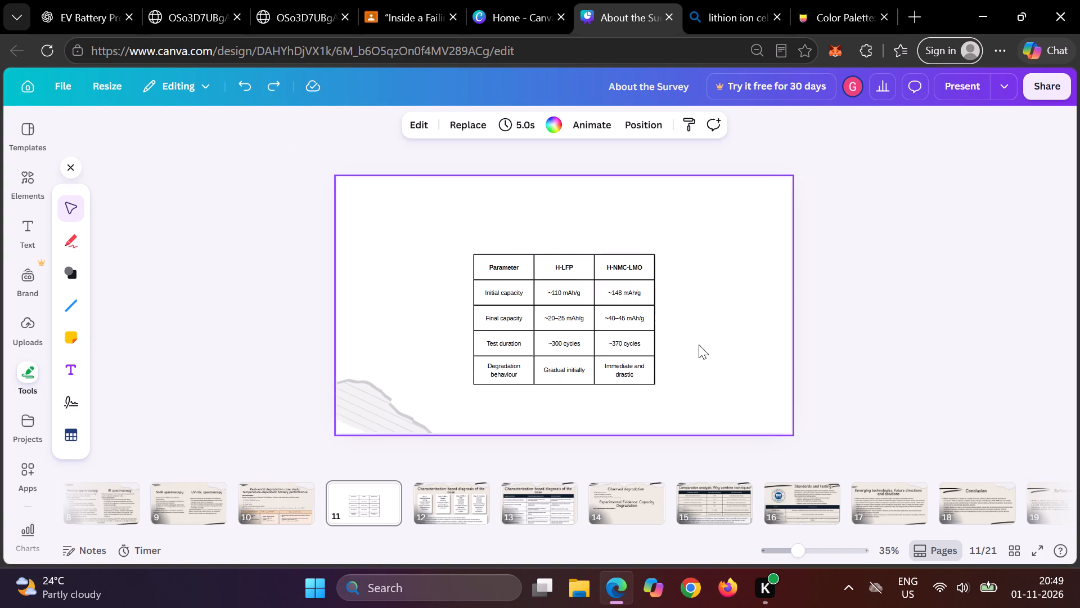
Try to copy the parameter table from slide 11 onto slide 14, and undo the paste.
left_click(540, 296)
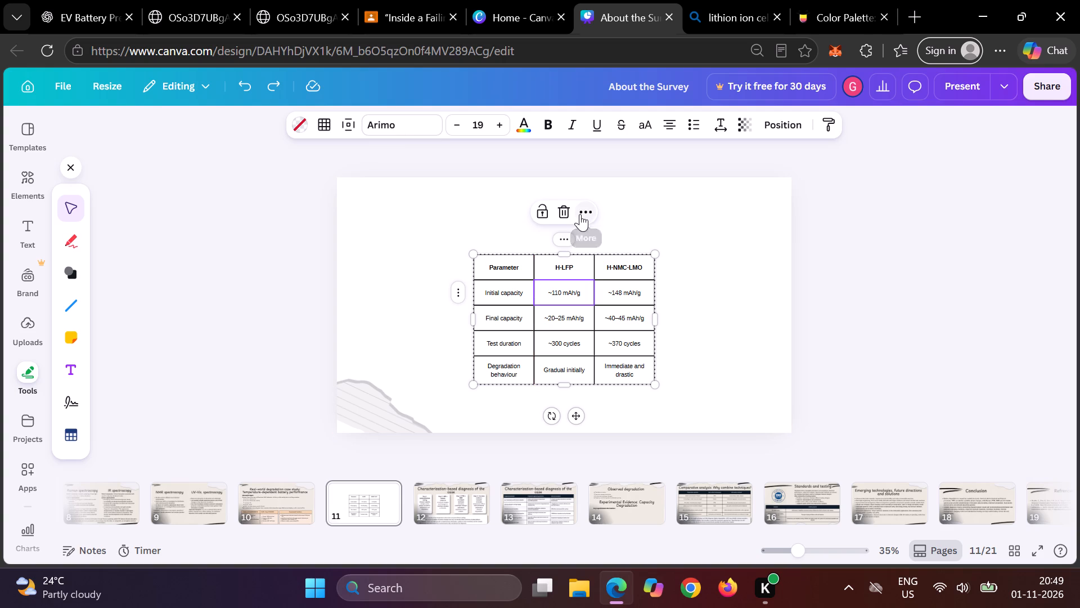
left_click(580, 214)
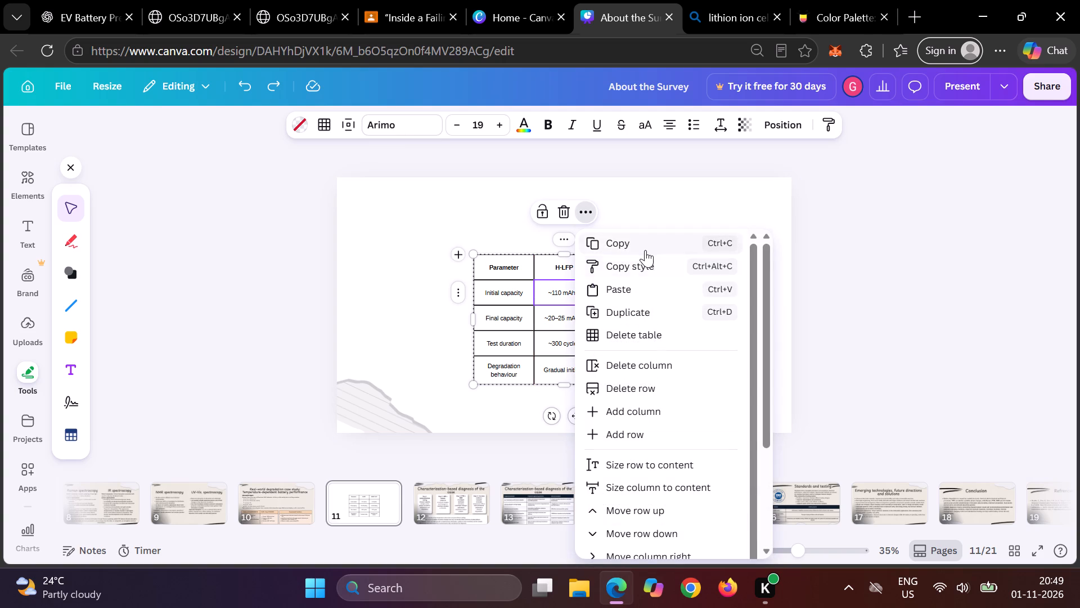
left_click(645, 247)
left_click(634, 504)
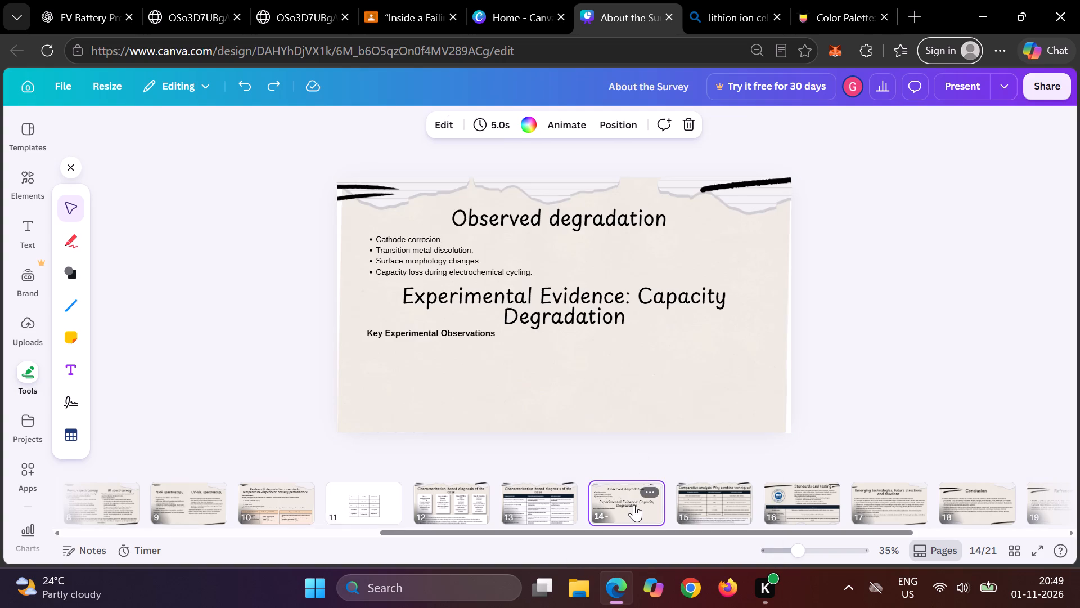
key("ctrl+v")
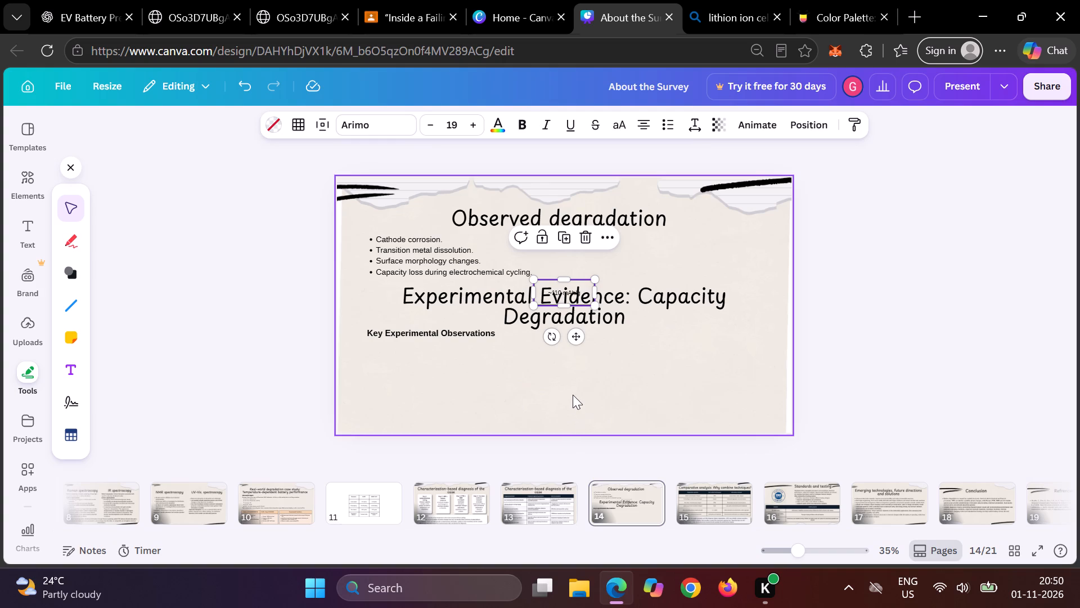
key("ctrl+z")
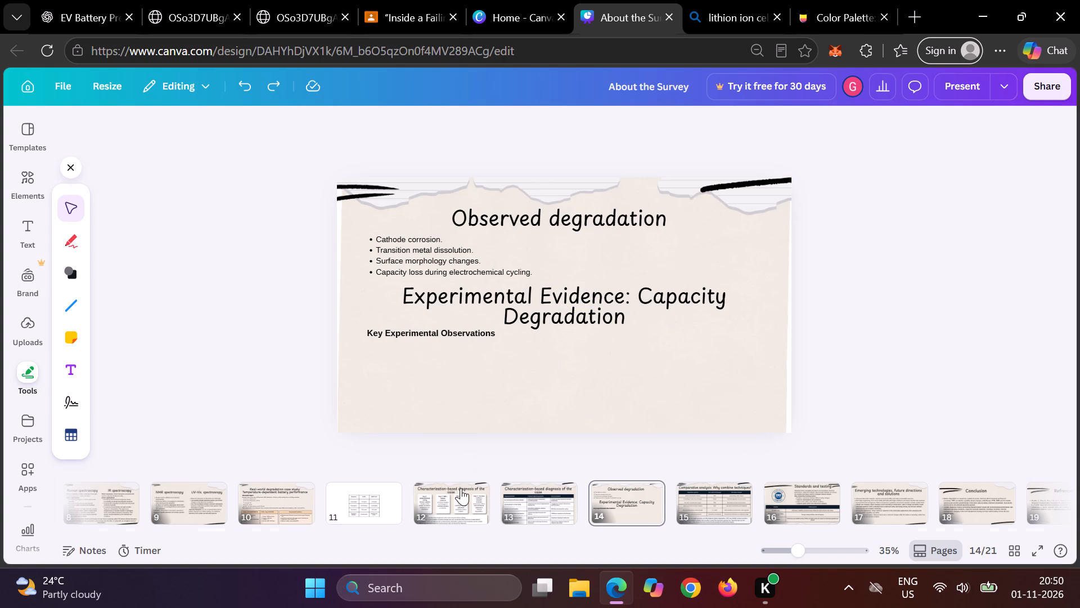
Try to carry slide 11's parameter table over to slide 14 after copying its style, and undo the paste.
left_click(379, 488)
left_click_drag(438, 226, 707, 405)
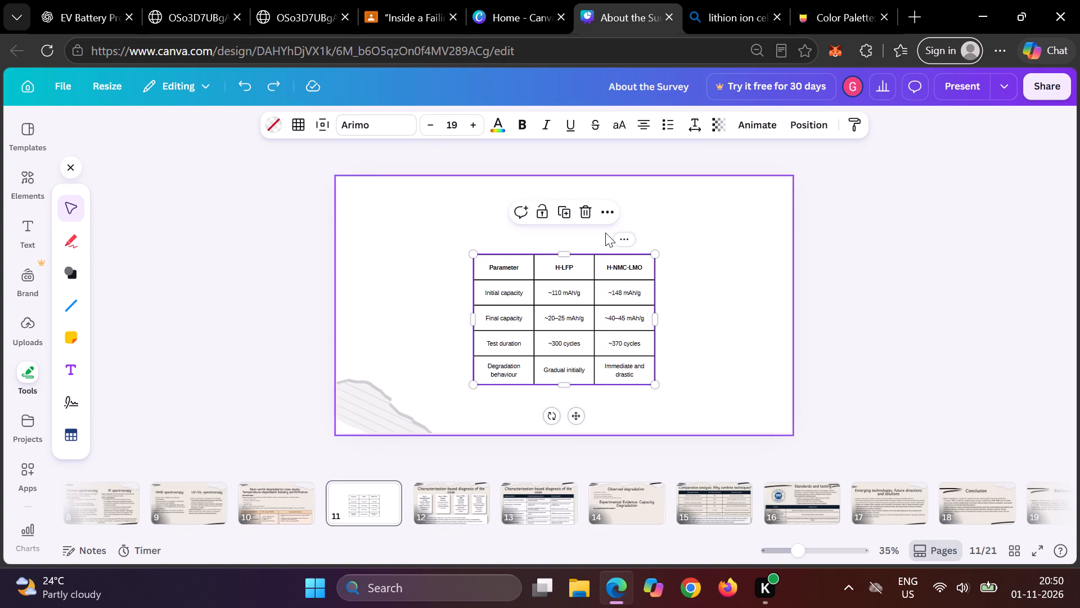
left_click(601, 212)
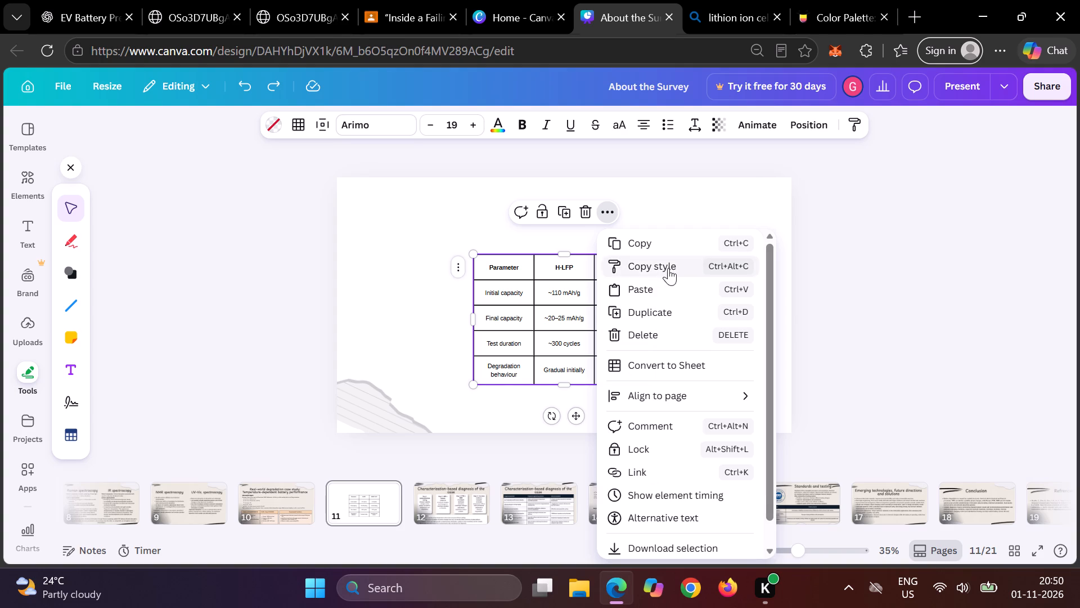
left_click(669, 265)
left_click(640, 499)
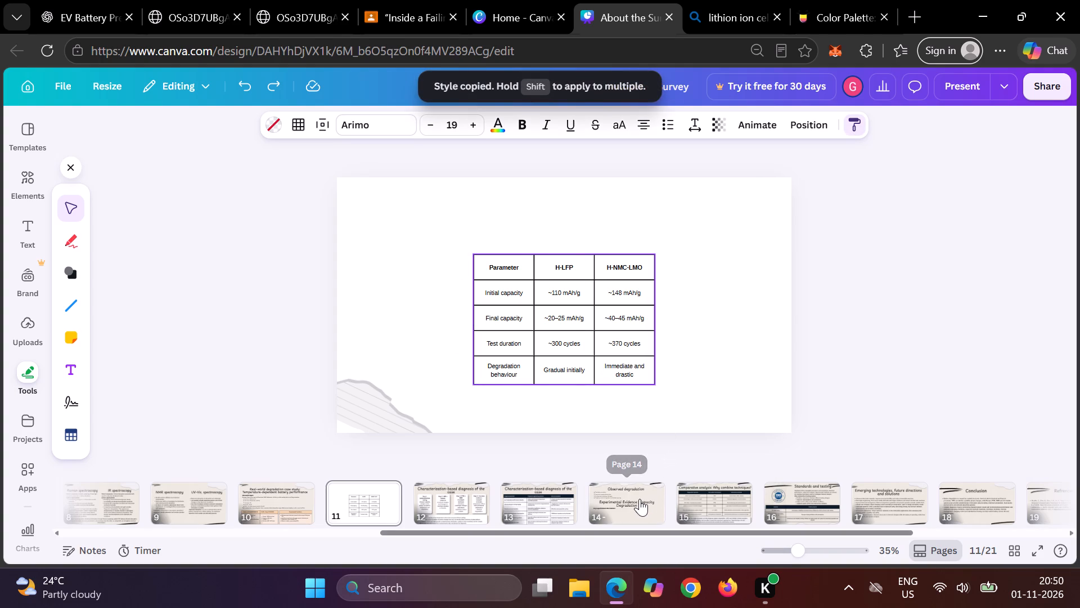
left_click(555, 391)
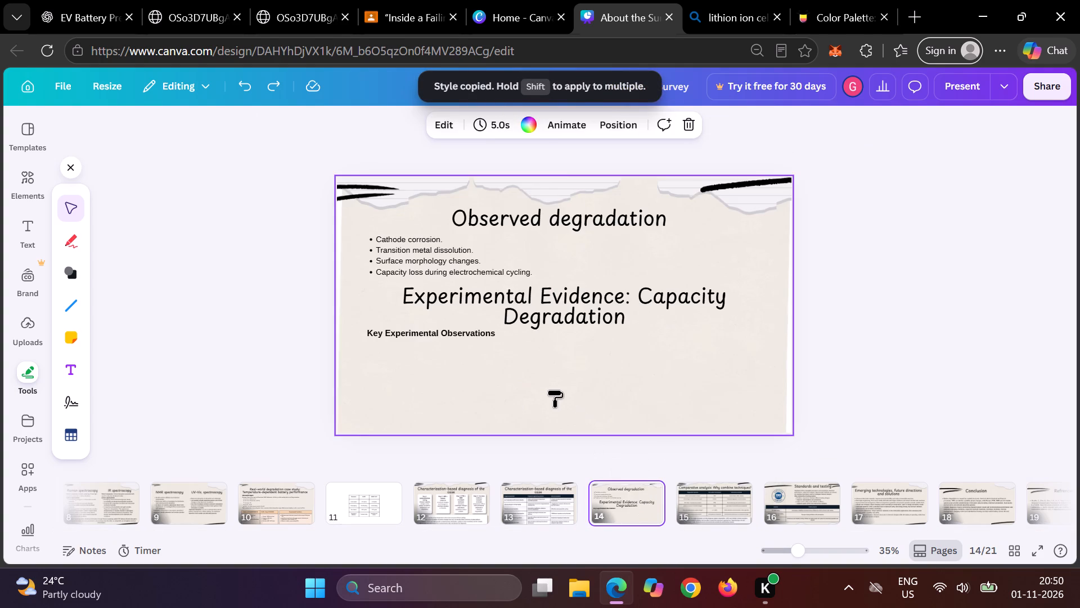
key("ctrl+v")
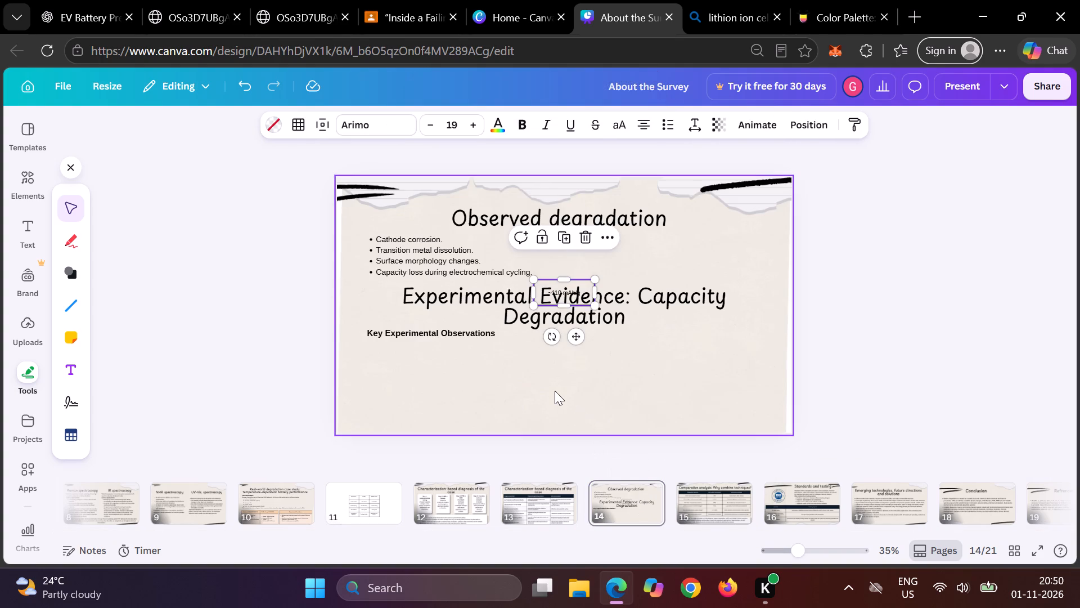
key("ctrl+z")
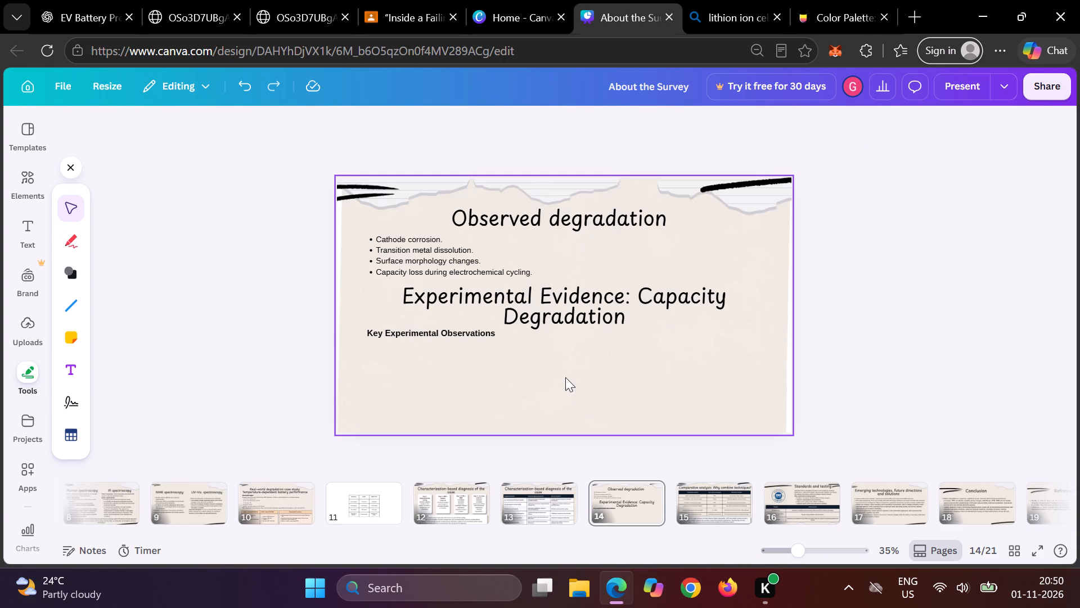
Copy the full parameter table from slide 11 onto slide 14 and place it in the slide's lower-right area.
left_click(354, 490)
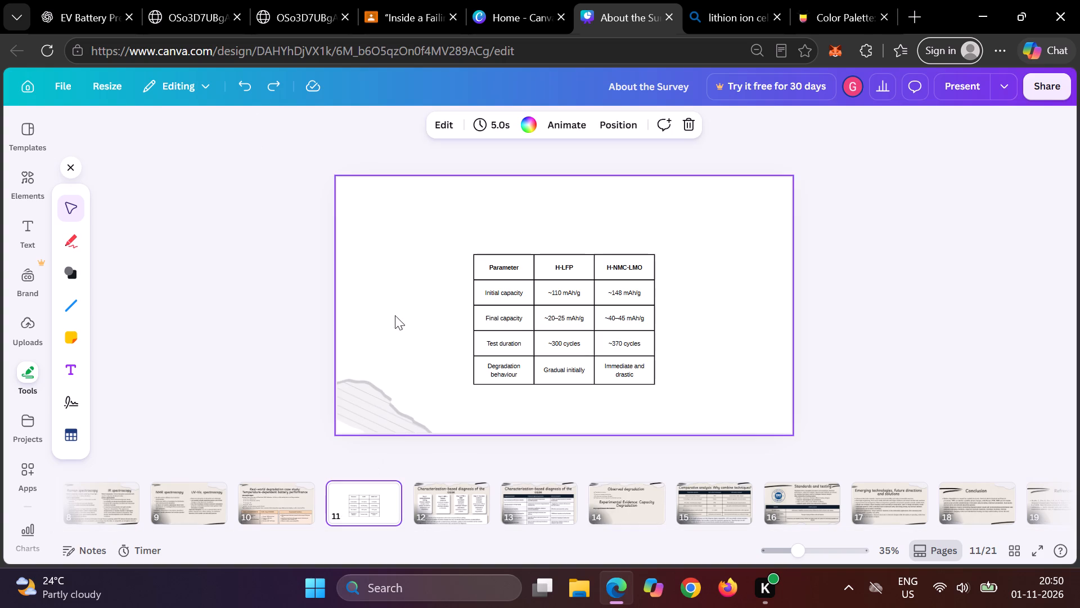
left_click_drag(435, 237, 699, 401)
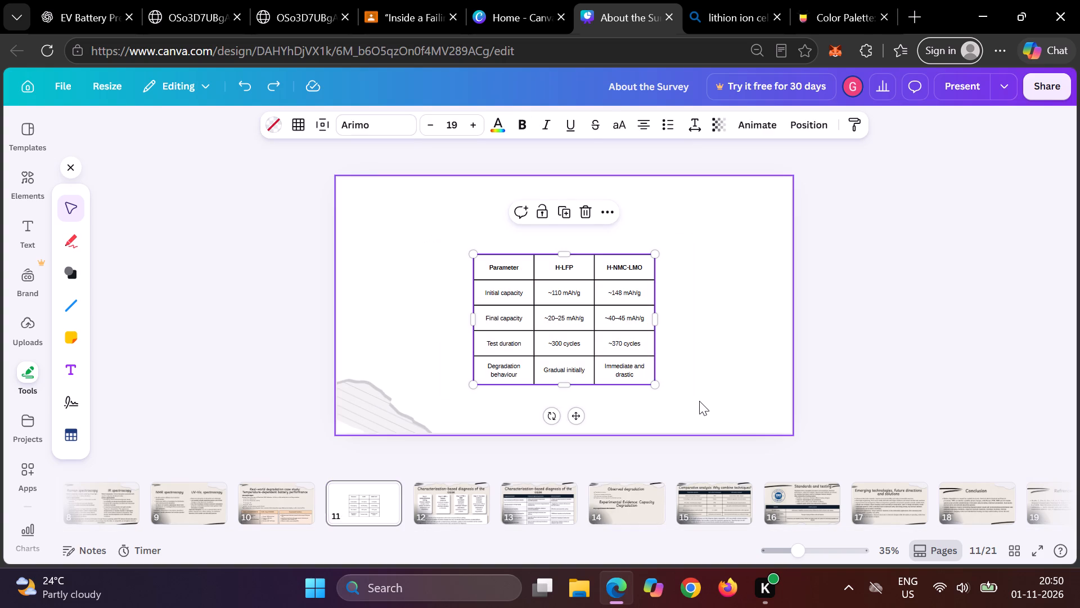
key("ctrl+c")
left_click(646, 499)
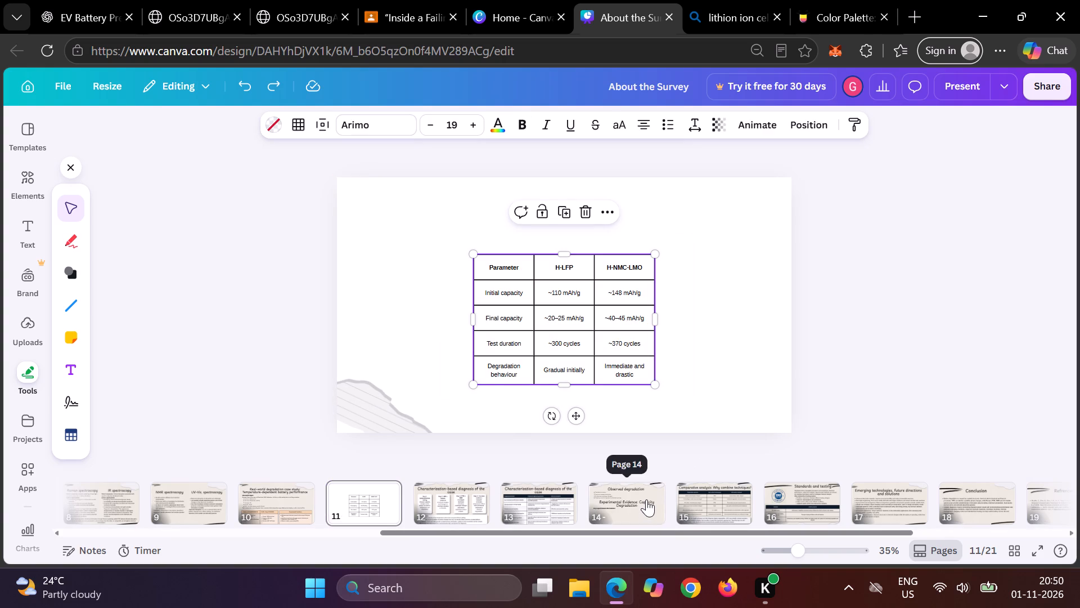
key("ctrl+v")
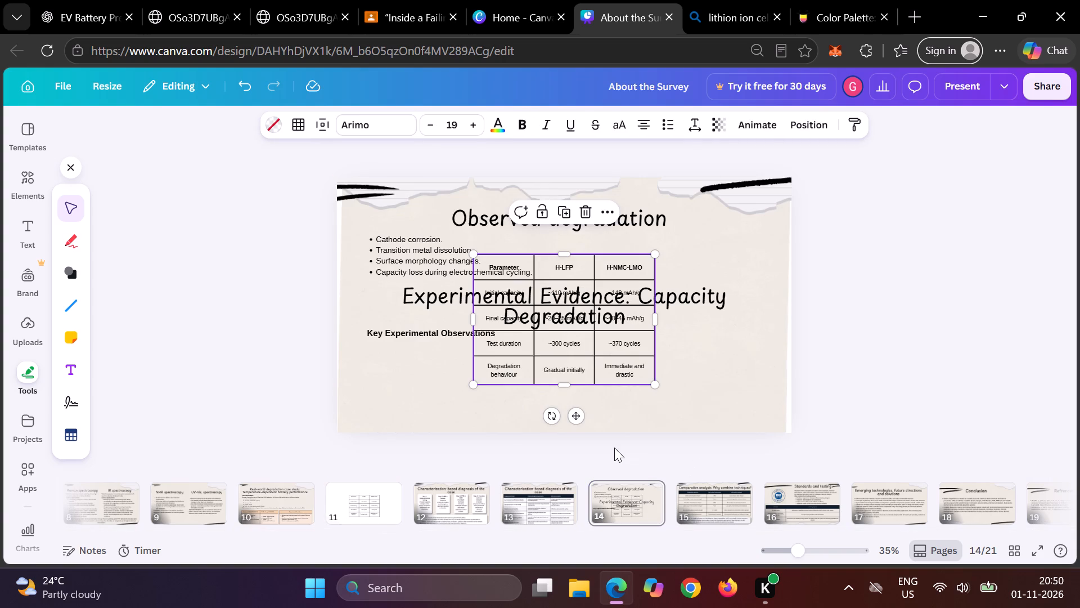
left_click_drag(627, 352, 586, 410)
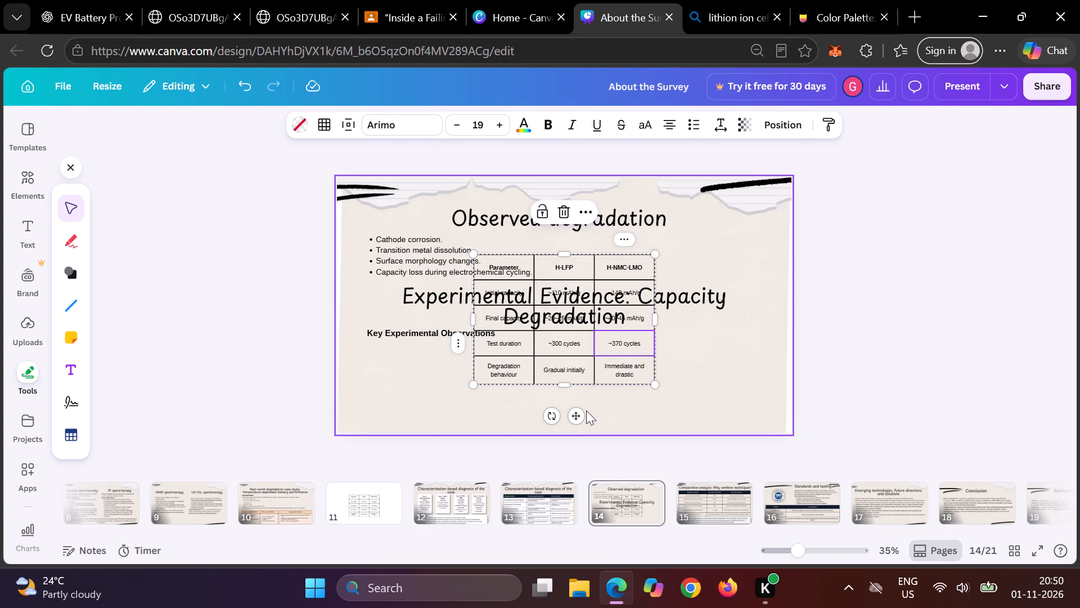
left_click_drag(586, 410, 585, 409)
left_click_drag(576, 420, 535, 451)
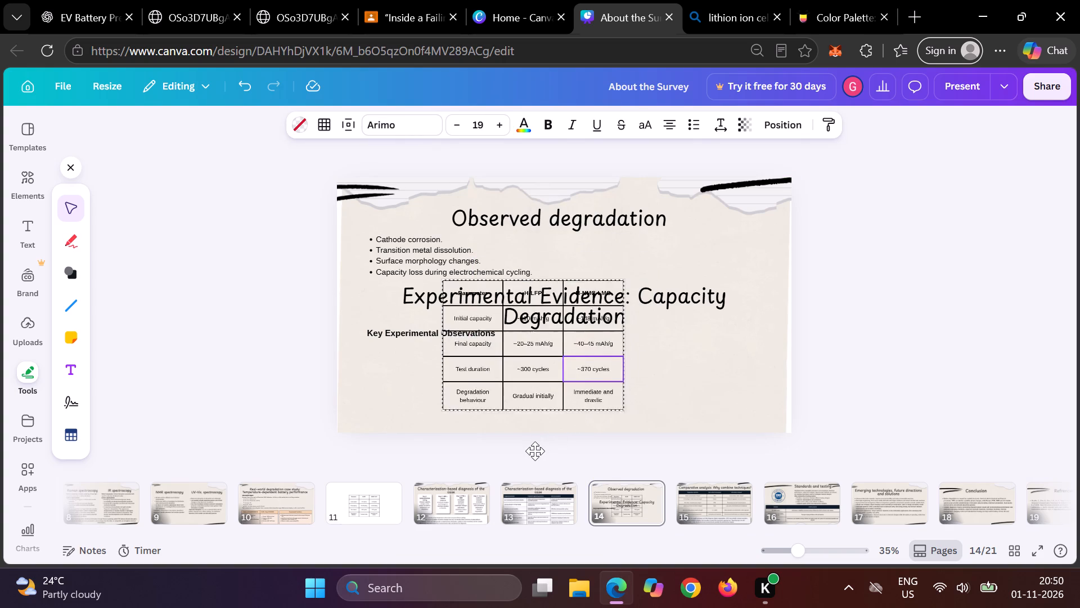
left_click_drag(535, 451, 468, 464)
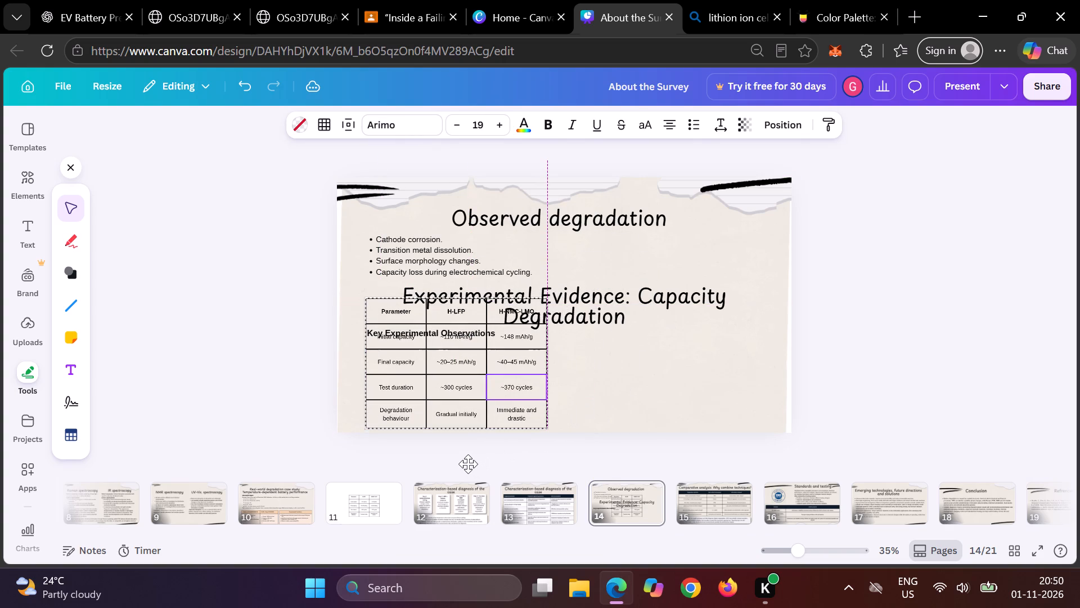
left_click_drag(468, 464, 668, 459)
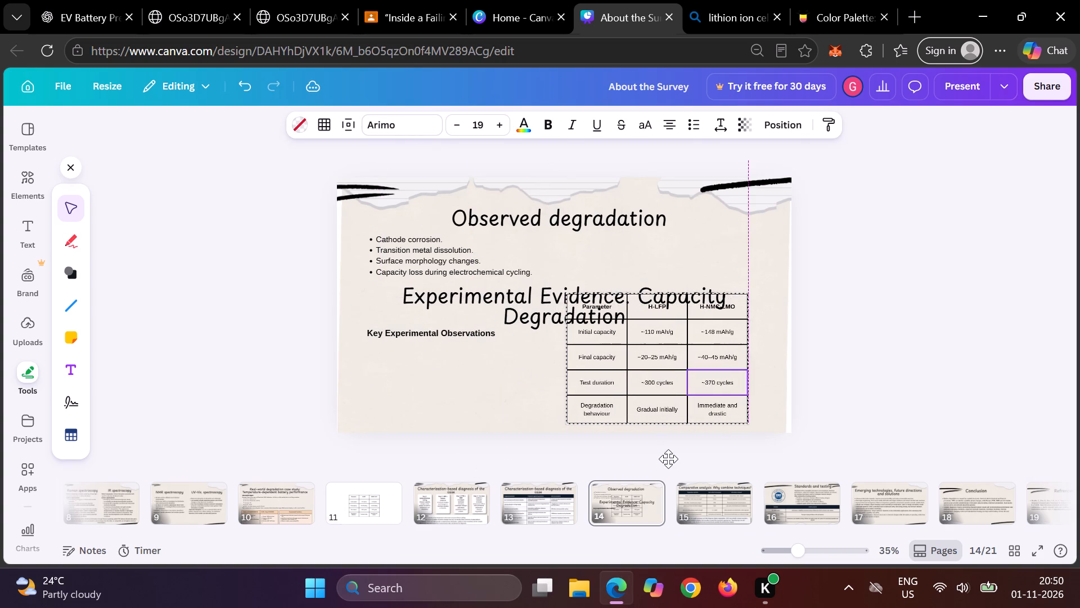
left_click_drag(668, 459, 688, 460)
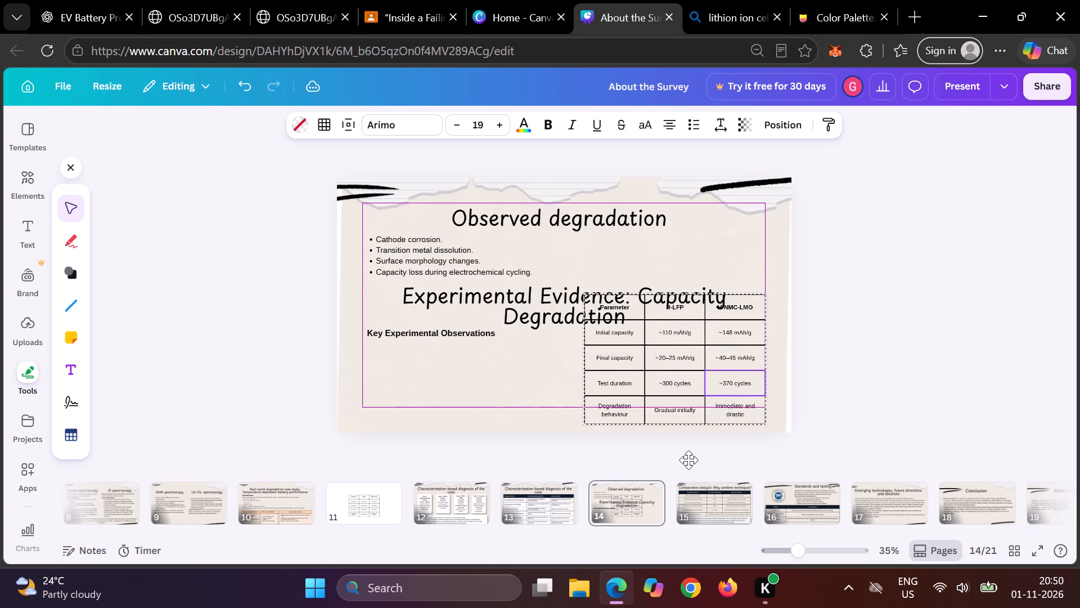
left_click_drag(688, 460, 692, 461)
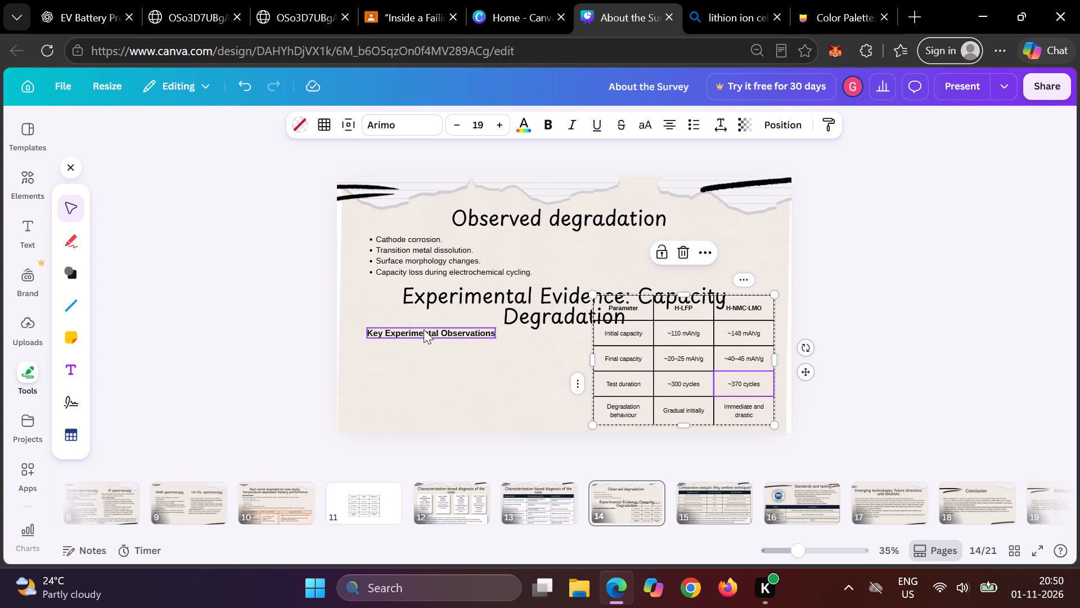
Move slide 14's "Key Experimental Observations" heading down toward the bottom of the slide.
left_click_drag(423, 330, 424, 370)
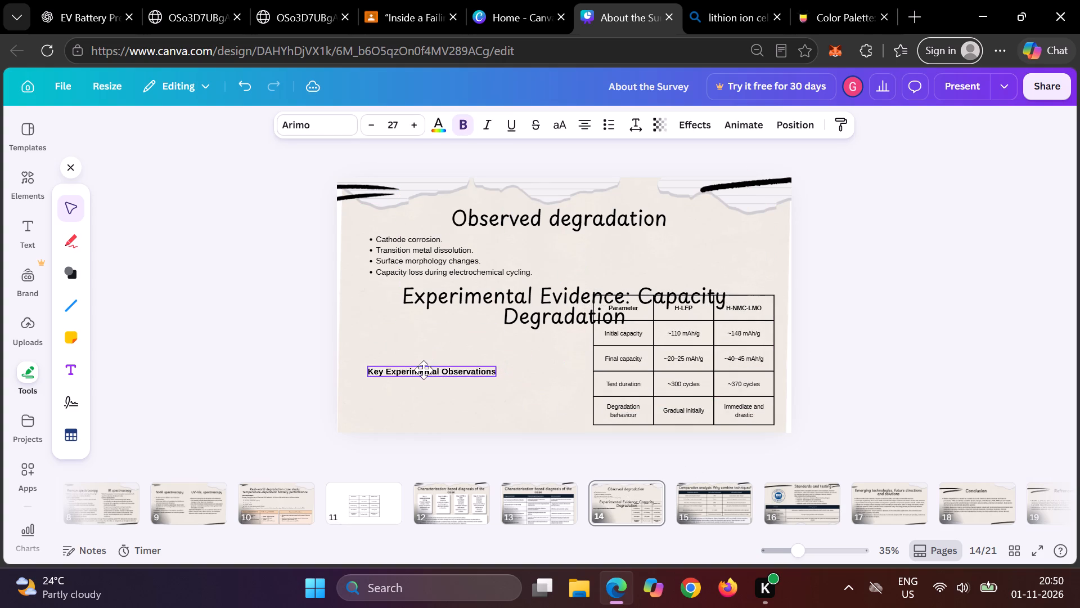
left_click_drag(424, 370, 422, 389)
Left-align the "Experimental Evidence: Capacity Degradation" title text and shift its box to start near the bullet list's left edge.
left_click_drag(514, 287, 505, 287)
triple_click(505, 287)
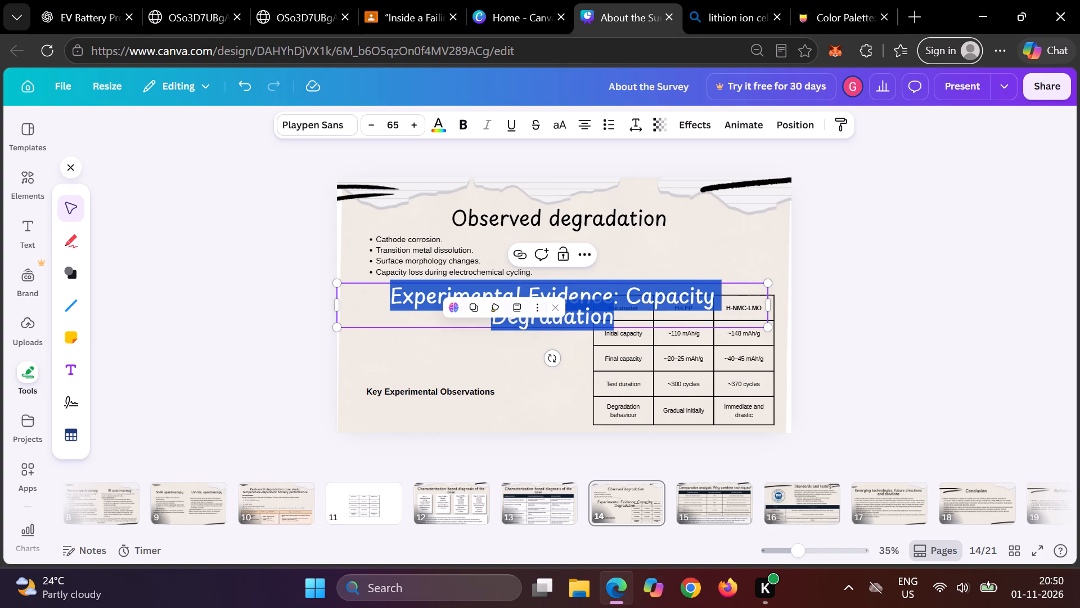
left_click(579, 129)
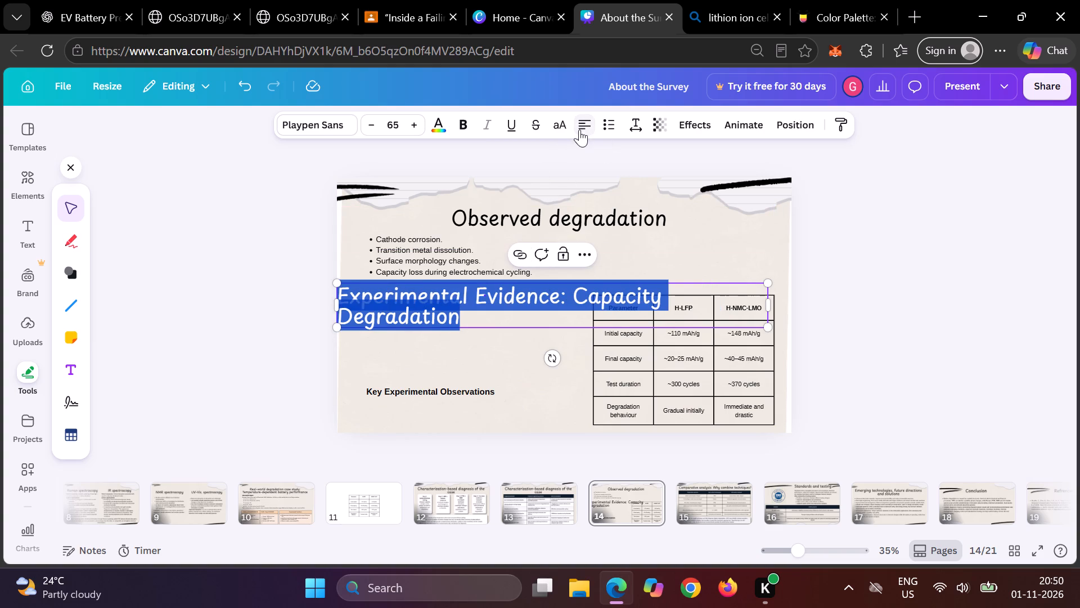
left_click(490, 357)
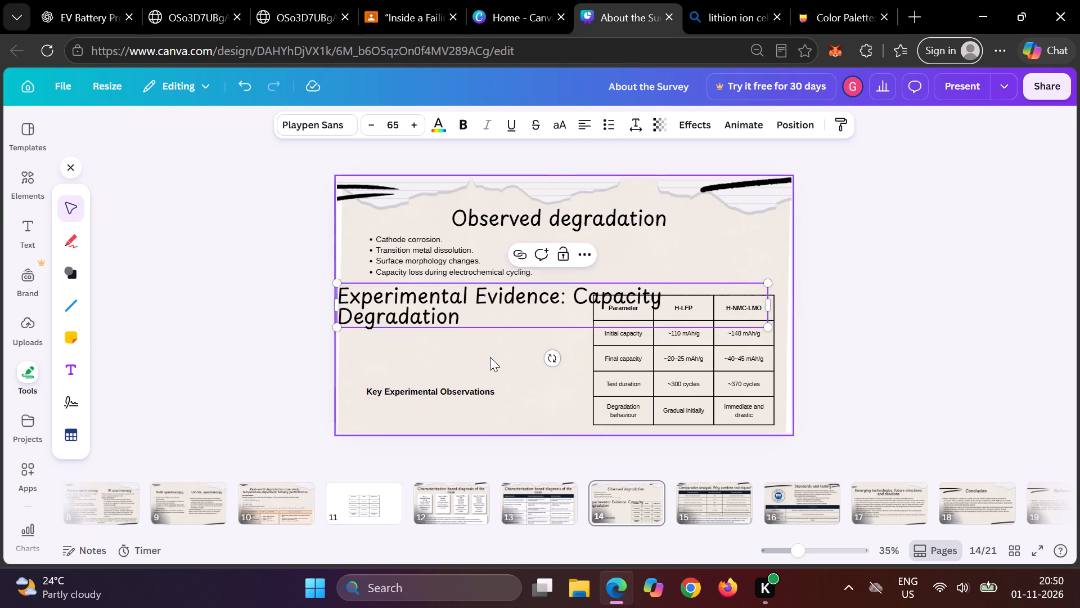
left_click_drag(484, 281, 521, 310)
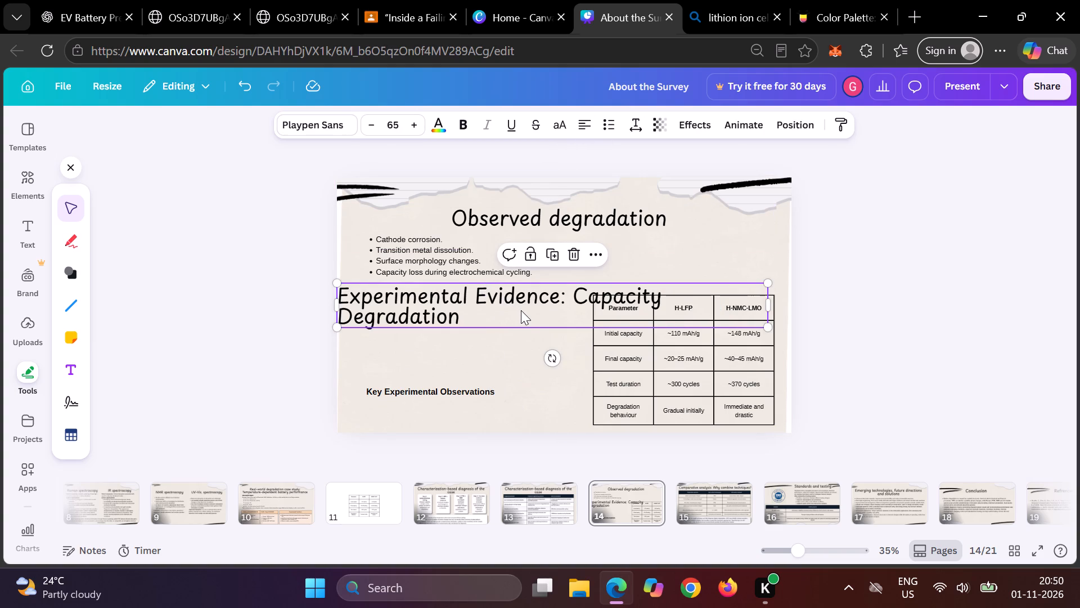
left_click_drag(521, 310, 521, 314)
left_click_drag(516, 306, 541, 320)
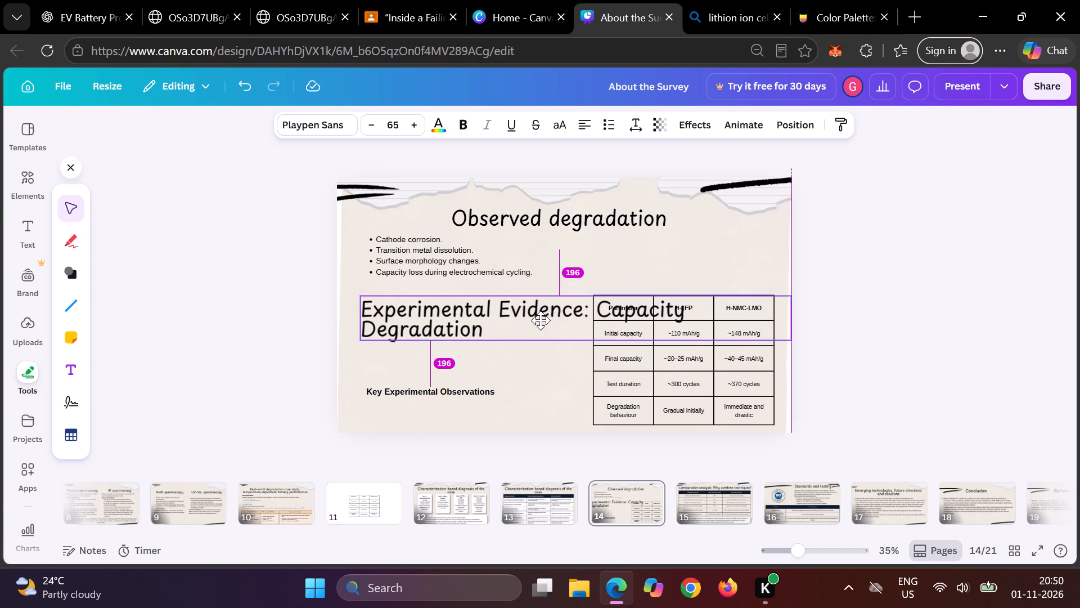
left_click_drag(541, 320, 542, 312)
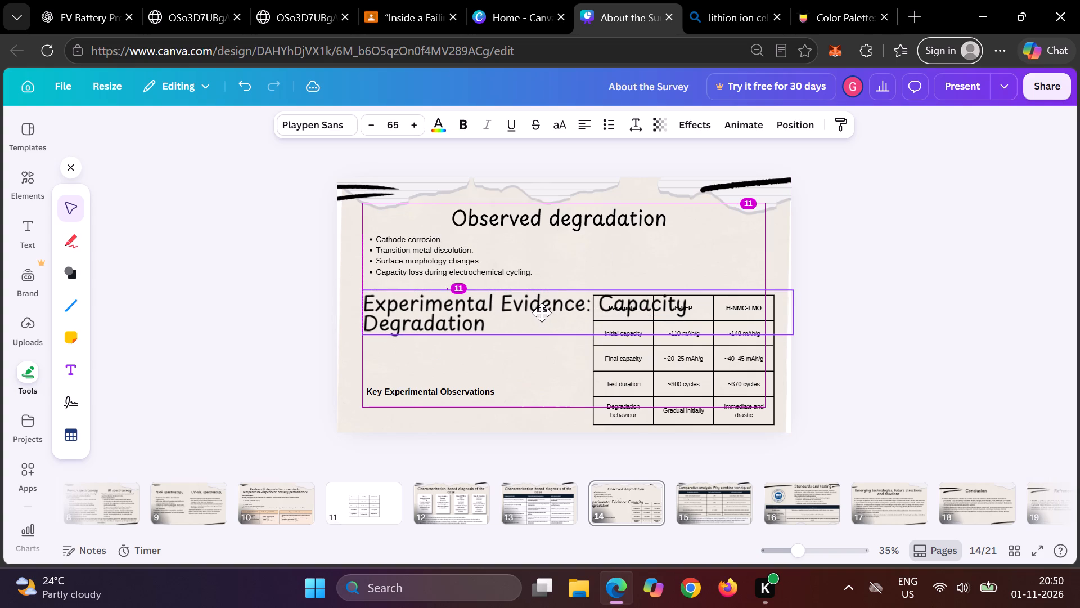
left_click_drag(542, 312, 541, 309)
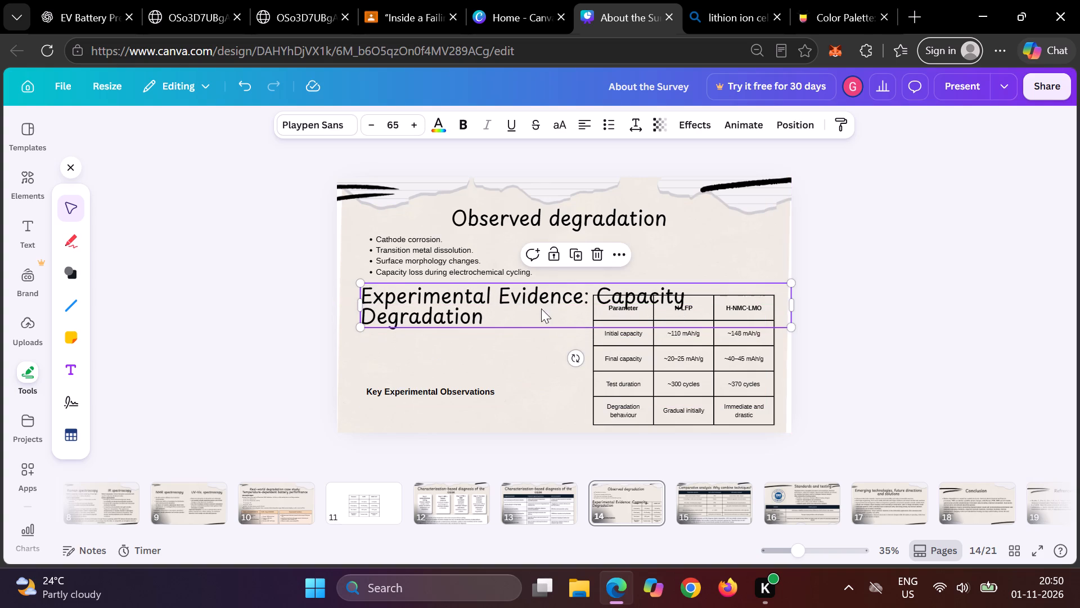
Narrow the "Experimental Evidence: Capacity Degradation" title box so it wraps onto three lines beside the parameter table.
left_click_drag(791, 302, 746, 298)
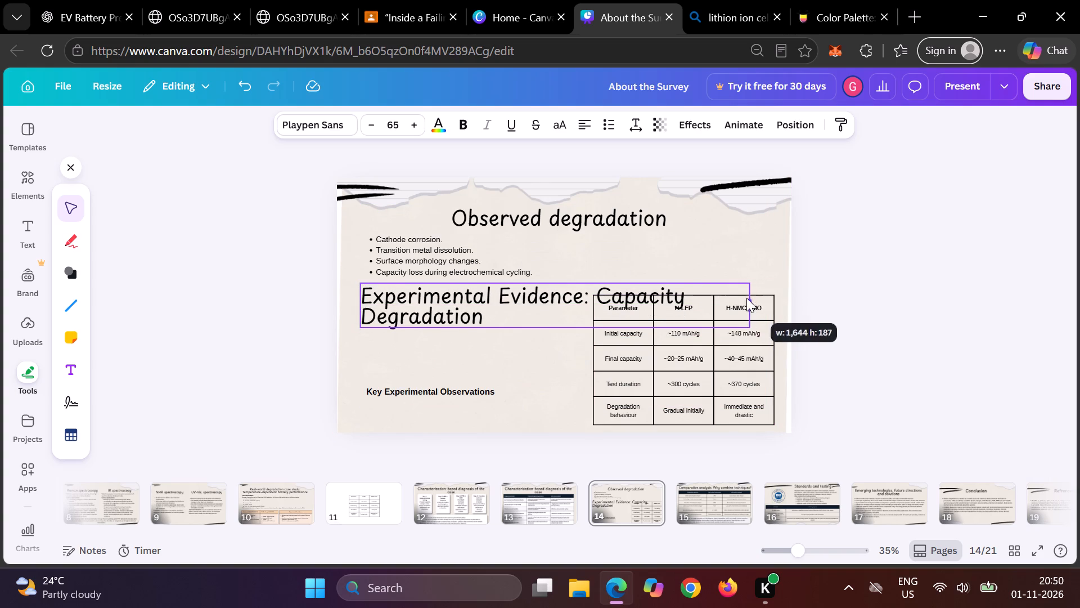
left_click_drag(746, 298, 584, 296)
Delete the "Key Experimental Observations" heading from slide 14.
left_click_drag(475, 389, 475, 373)
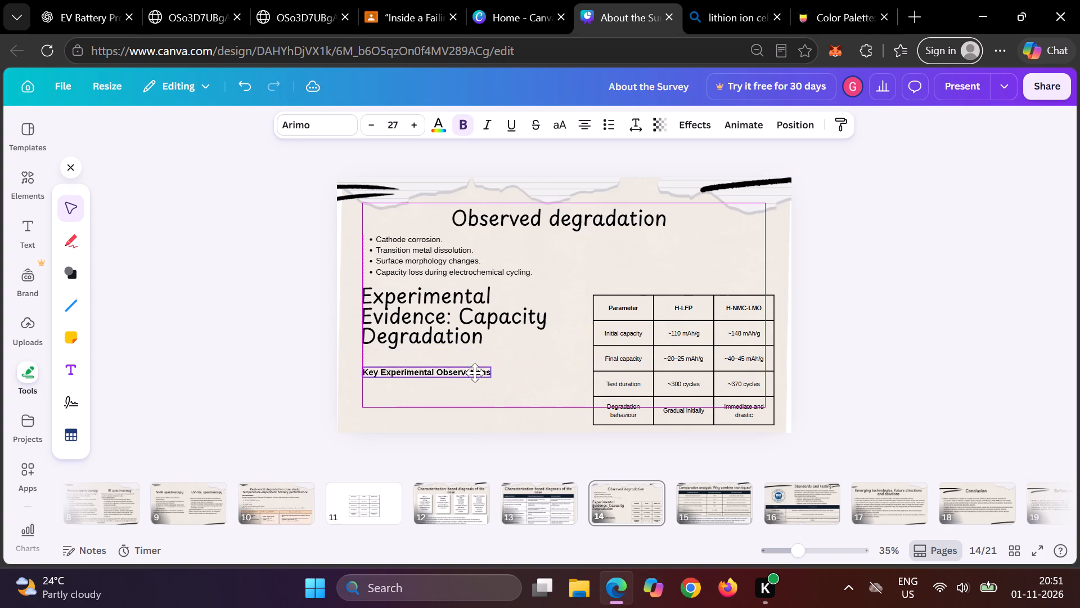
left_click_drag(475, 373, 476, 381)
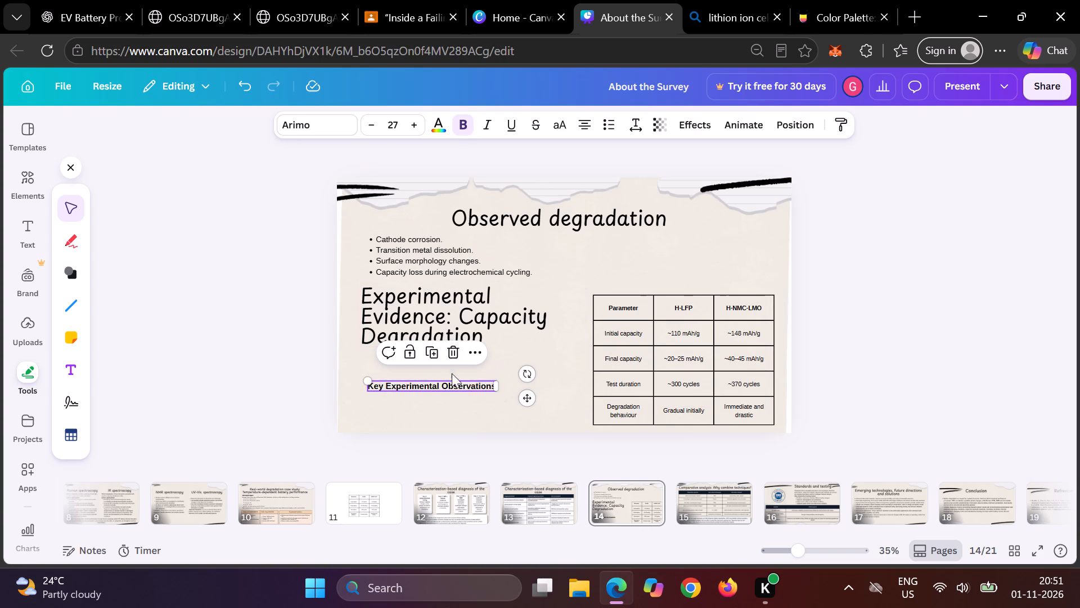
left_click(453, 350)
left_click_drag(462, 312, 463, 326)
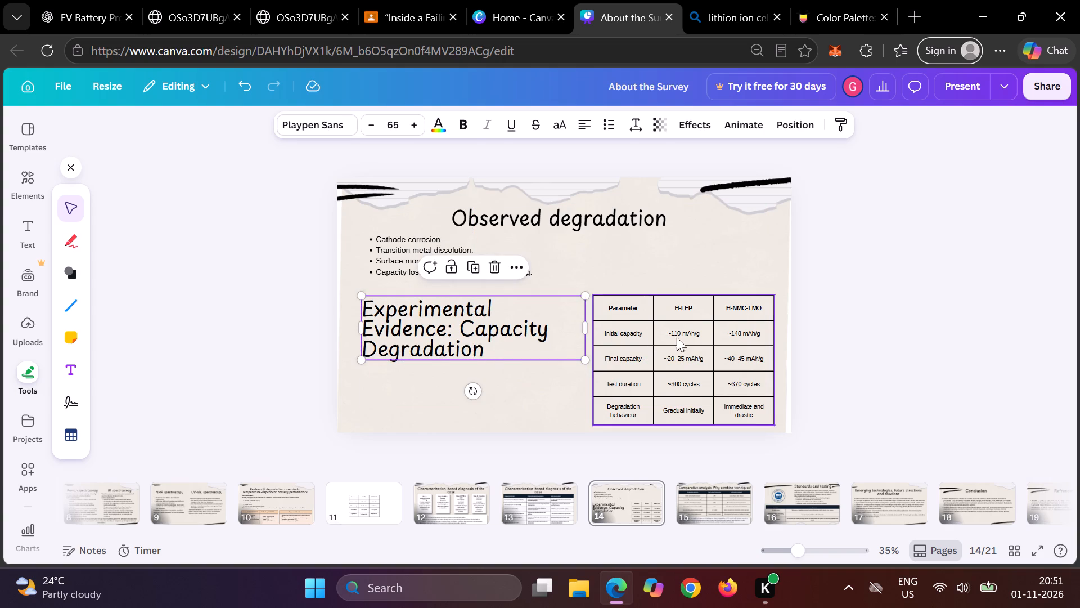
left_click(681, 338)
left_click_drag(681, 338, 658, 320)
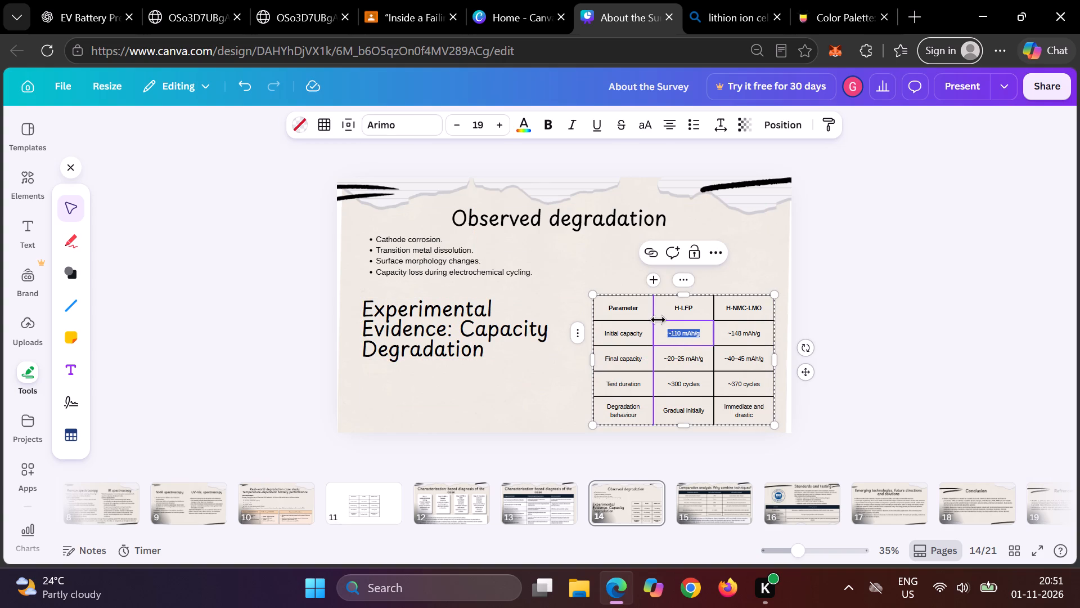
left_click_drag(658, 320, 658, 321)
left_click(855, 354)
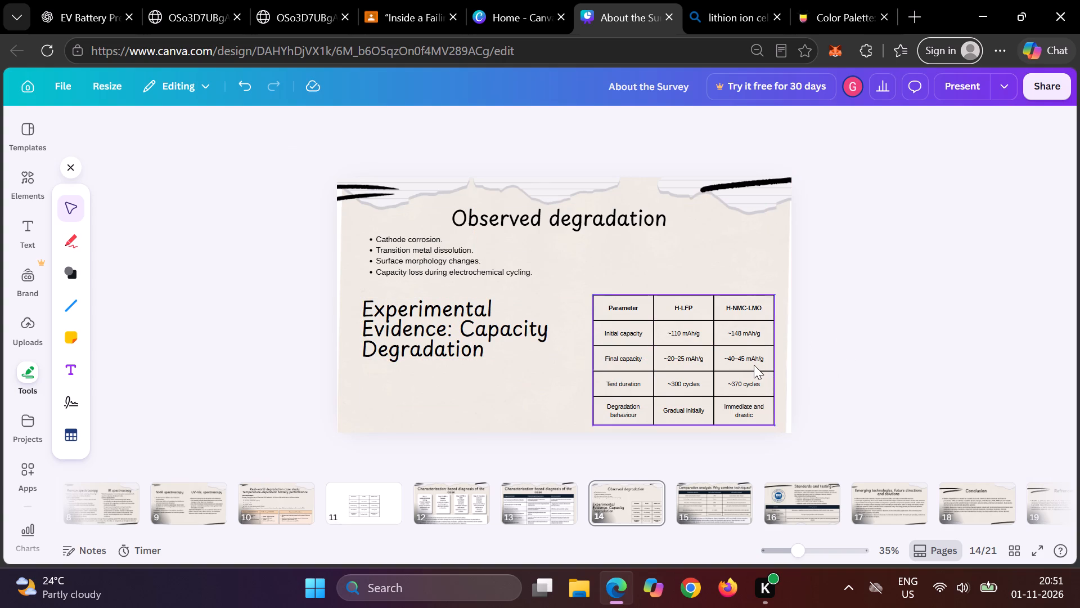
left_click(753, 365)
left_click_drag(808, 369, 784, 369)
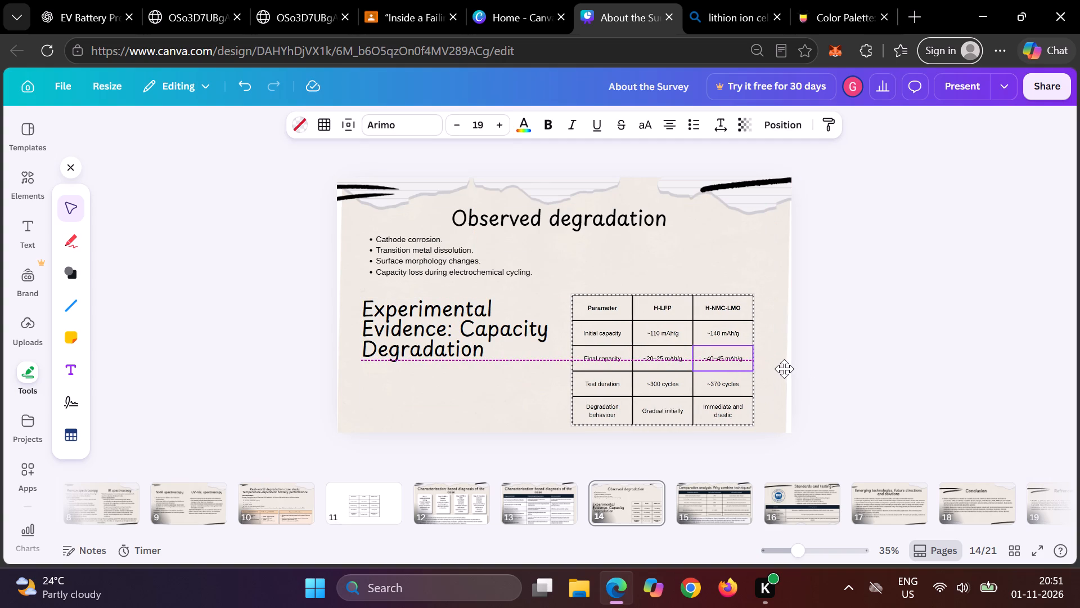
left_click_drag(784, 369, 786, 369)
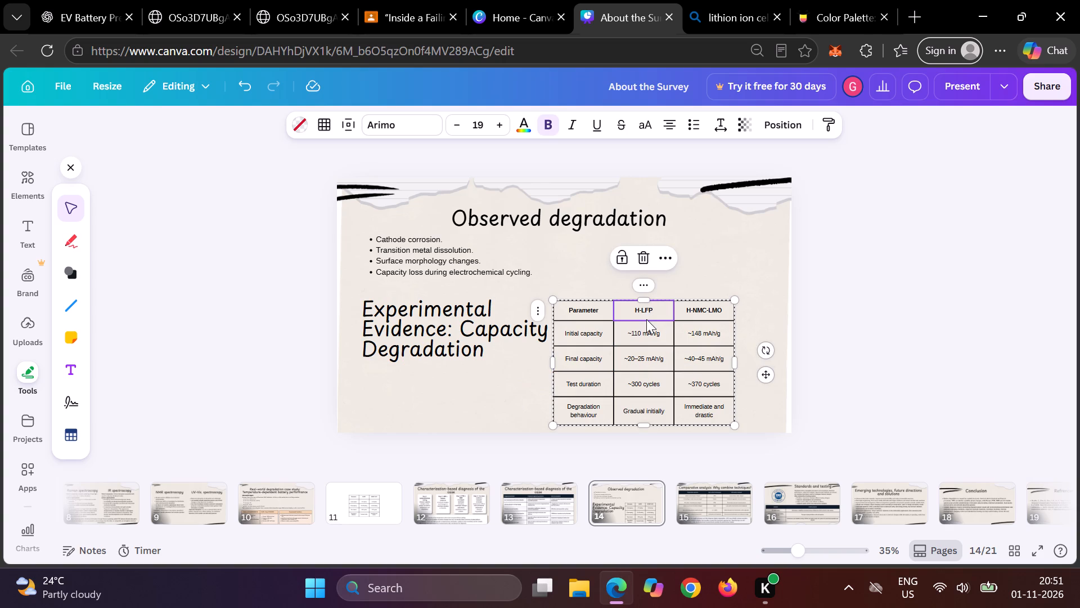
left_click(650, 323)
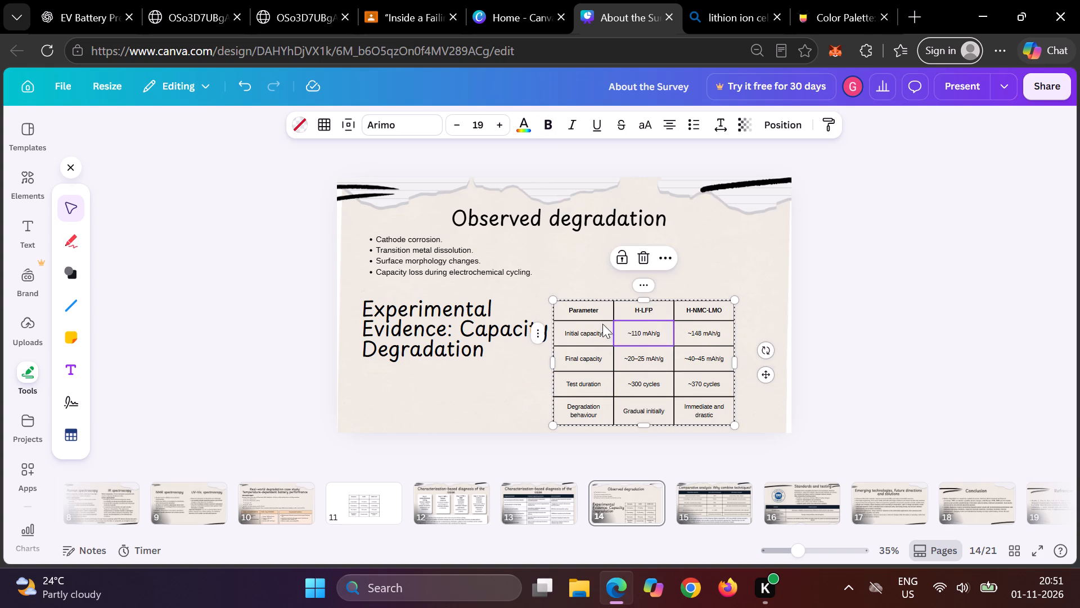
left_click(571, 322)
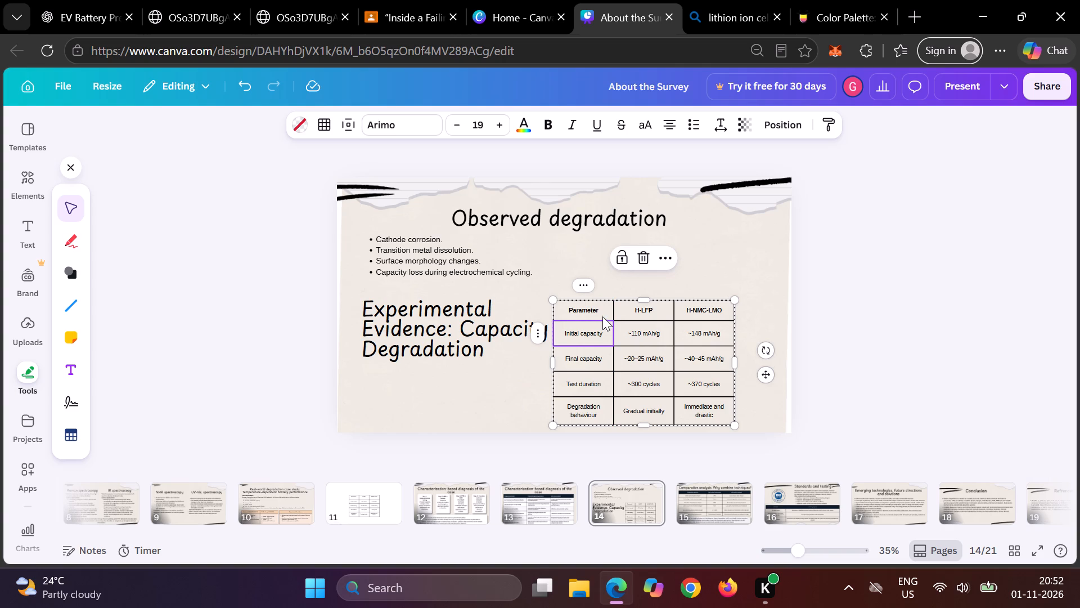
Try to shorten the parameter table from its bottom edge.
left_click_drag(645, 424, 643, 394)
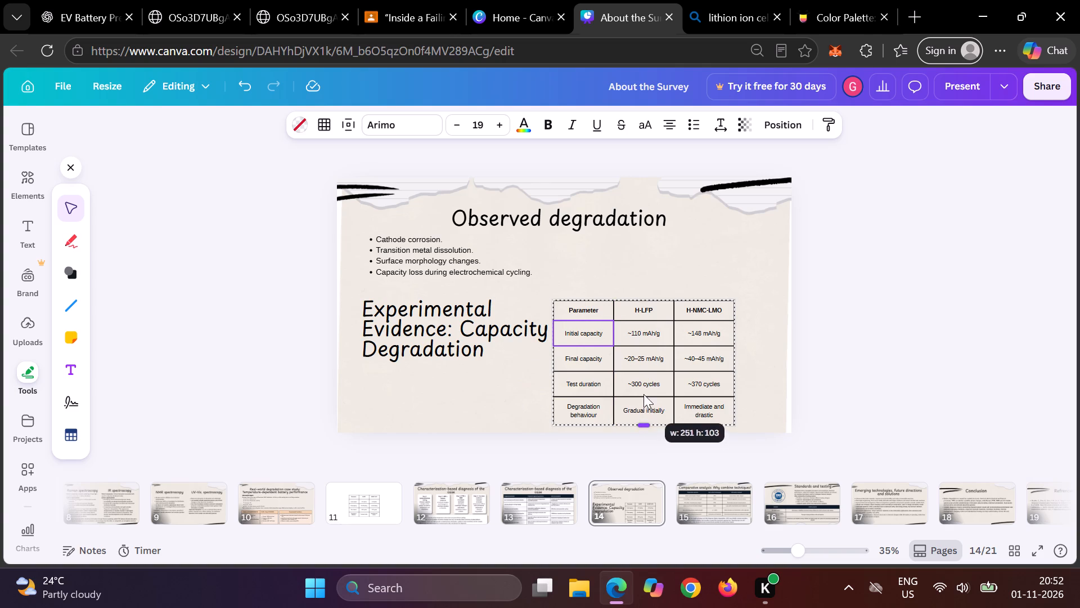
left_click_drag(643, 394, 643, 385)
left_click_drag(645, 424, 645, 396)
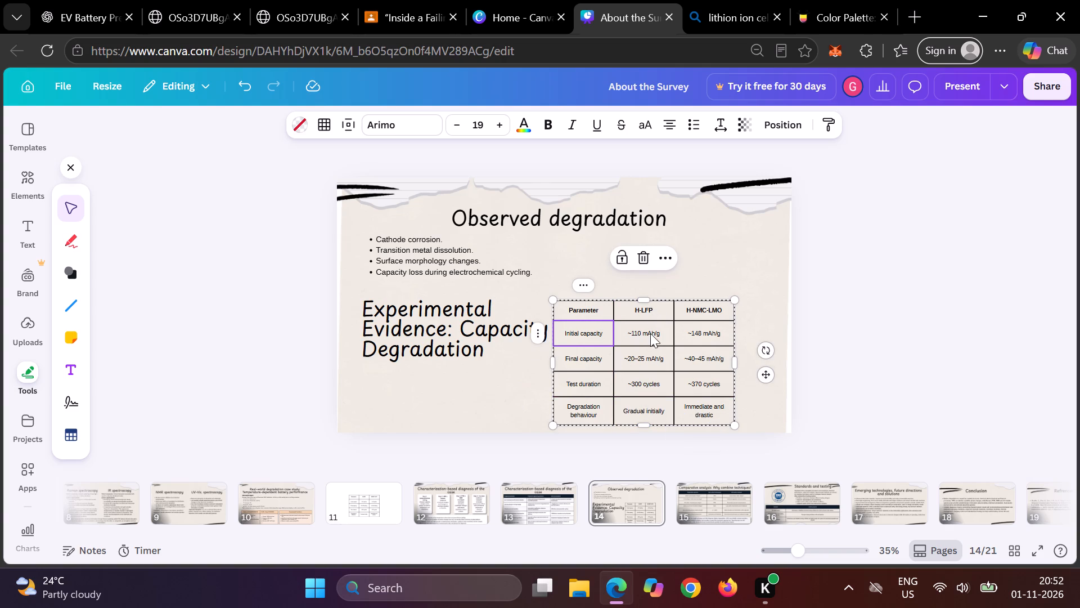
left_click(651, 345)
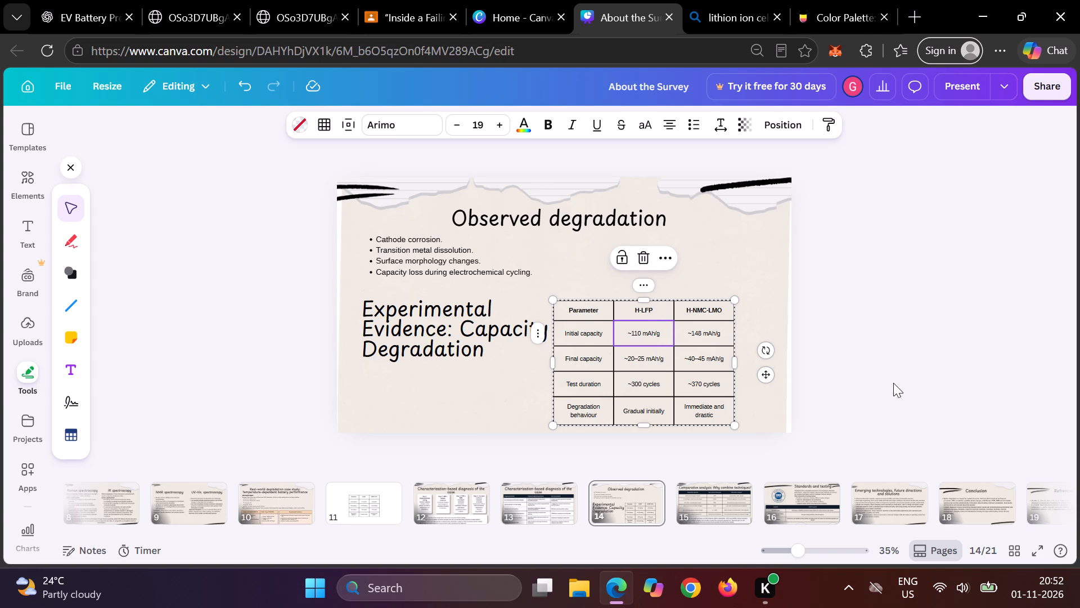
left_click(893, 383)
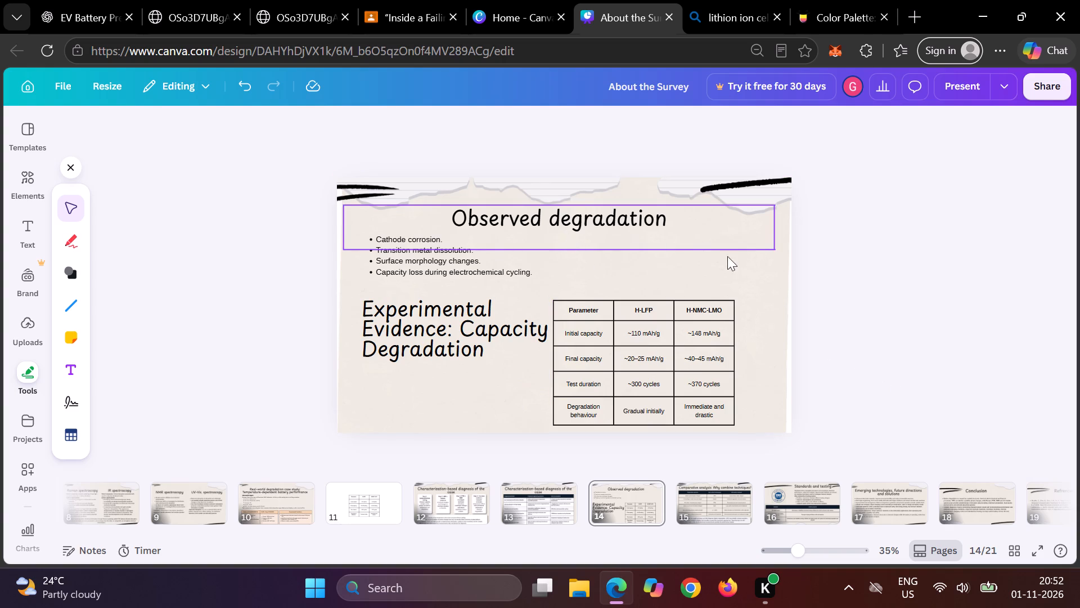
Compress the parameter table's rows by lowering its top edge, keeping the table about 251 wide.
left_click(732, 304)
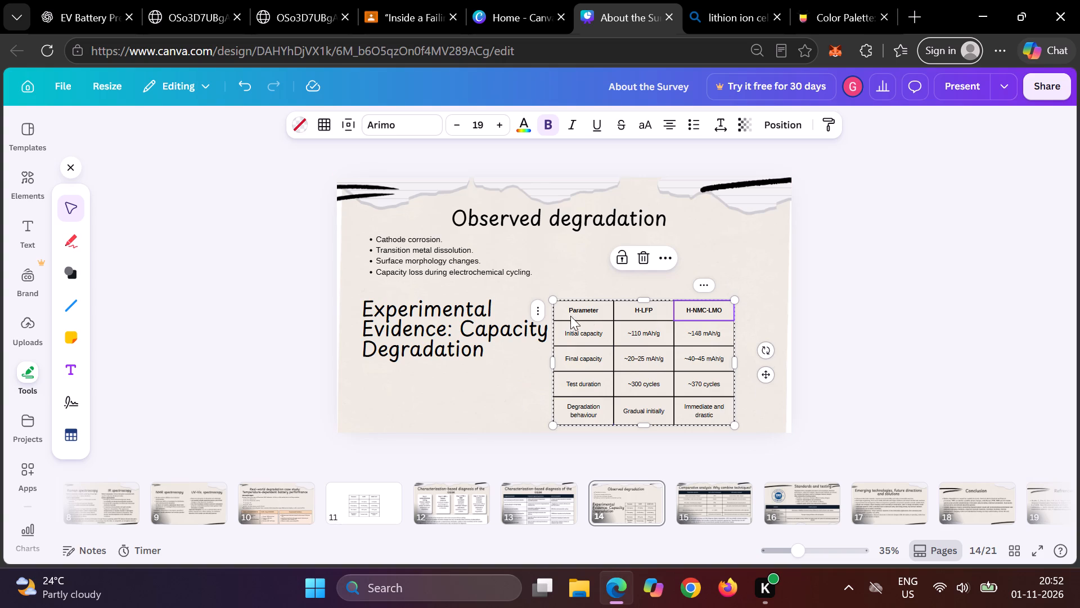
left_click_drag(554, 301, 569, 320)
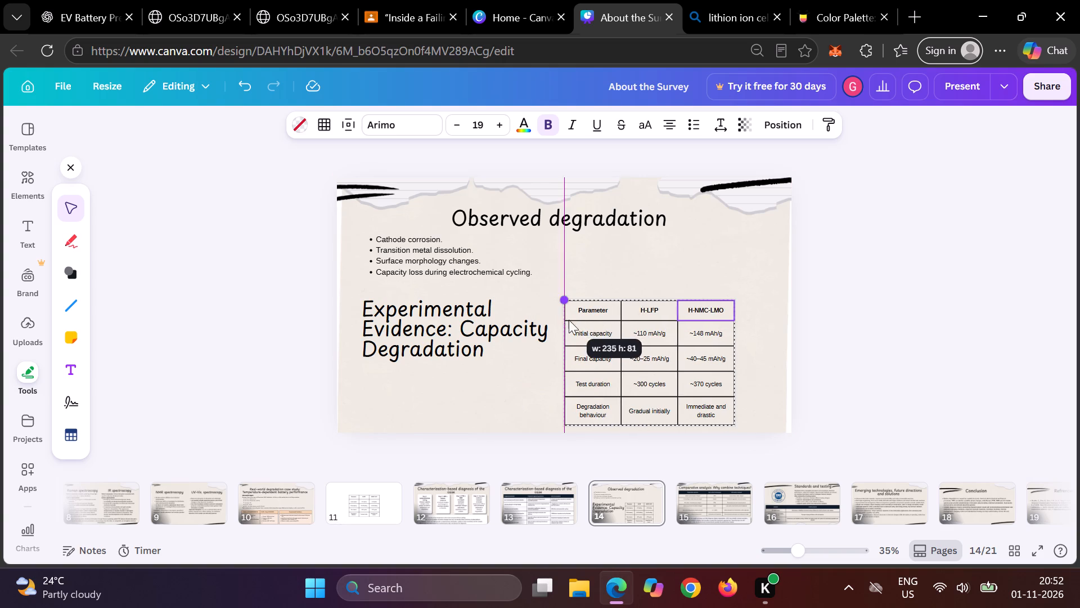
left_click_drag(569, 320, 560, 323)
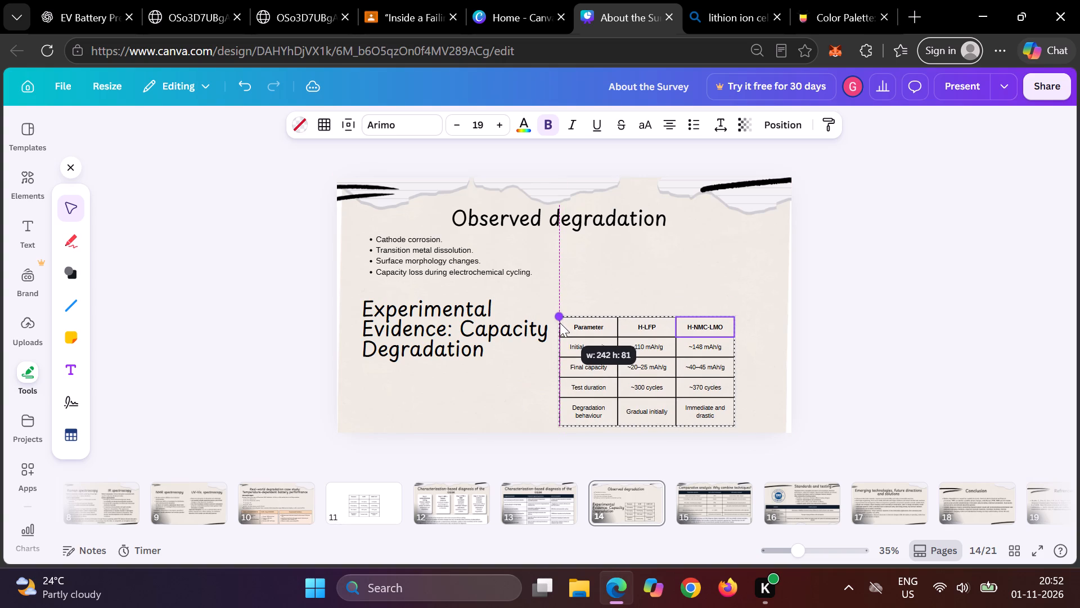
left_click_drag(560, 323, 554, 330)
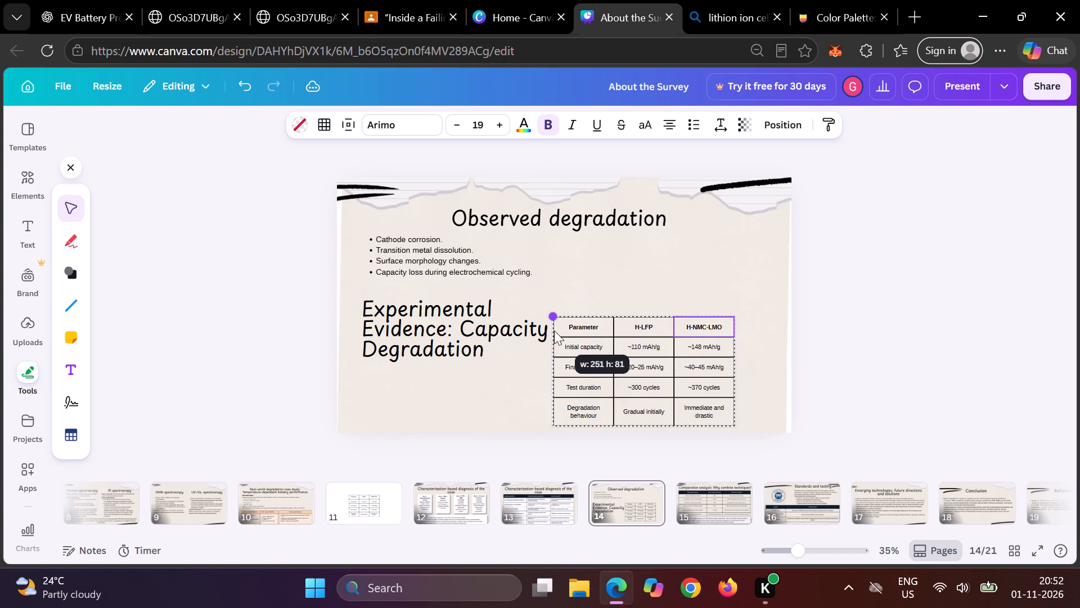
left_click_drag(554, 330, 552, 325)
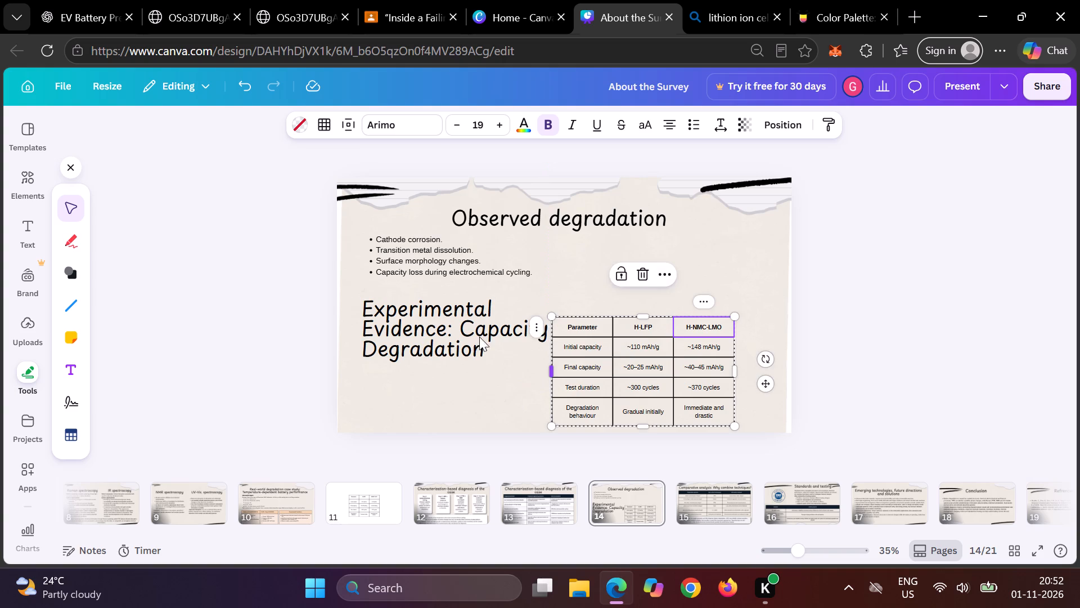
Lower the "Experimental Evidence: Capacity Degradation" title level with the table's top, and shift the bullet list slightly down above it.
left_click(474, 338)
left_click_drag(474, 338, 475, 355)
left_click_drag(398, 256, 400, 266)
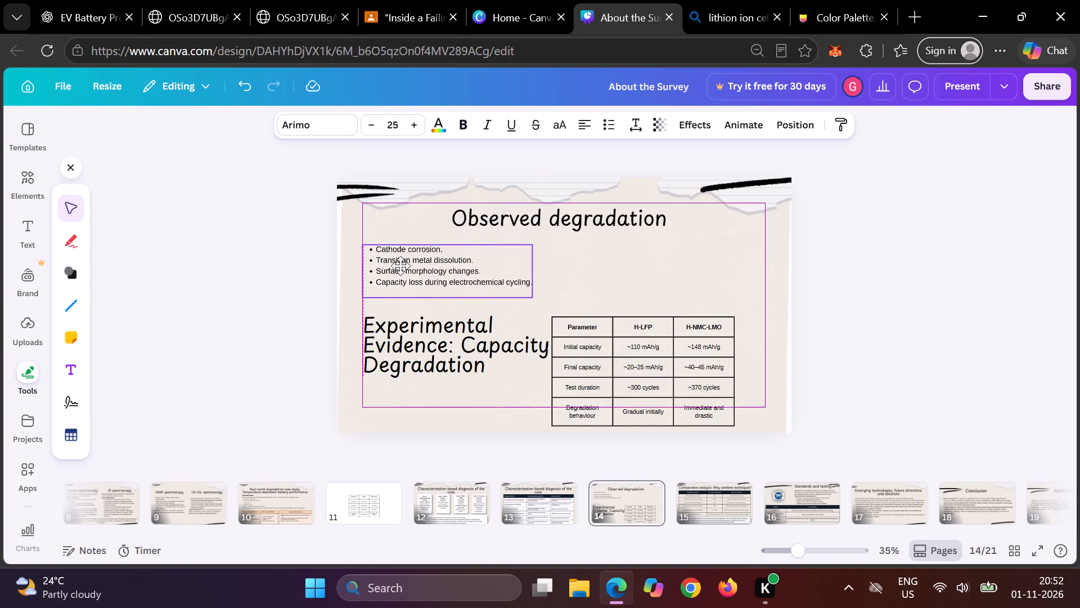
left_click_drag(400, 266, 400, 269)
Move the "Observed degradation" title slightly left and down, closer to the bullet list.
left_click(548, 209)
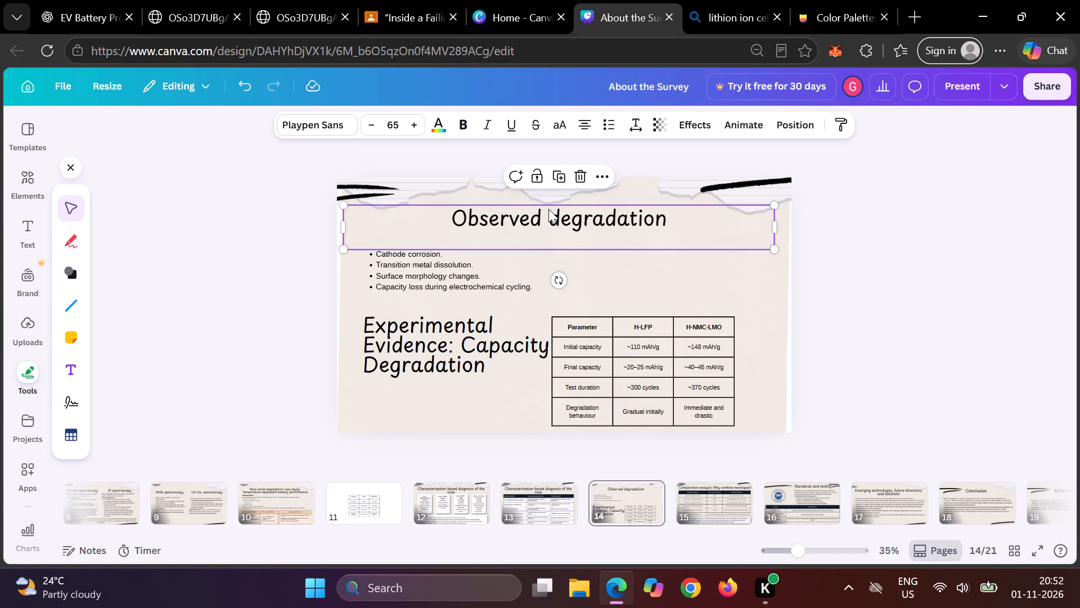
left_click_drag(548, 209, 508, 213)
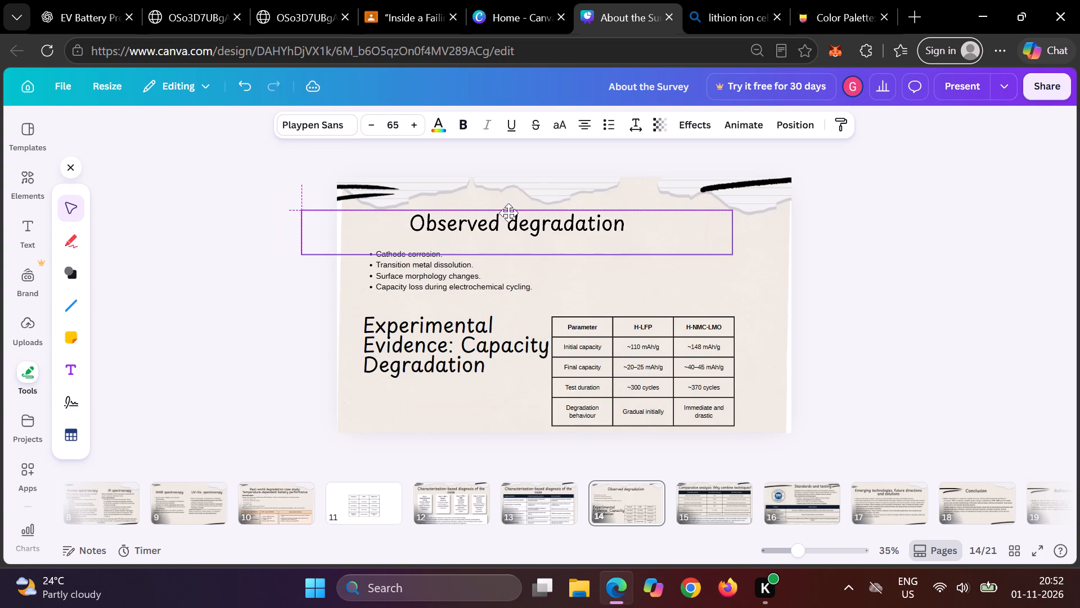
left_click_drag(508, 213, 539, 207)
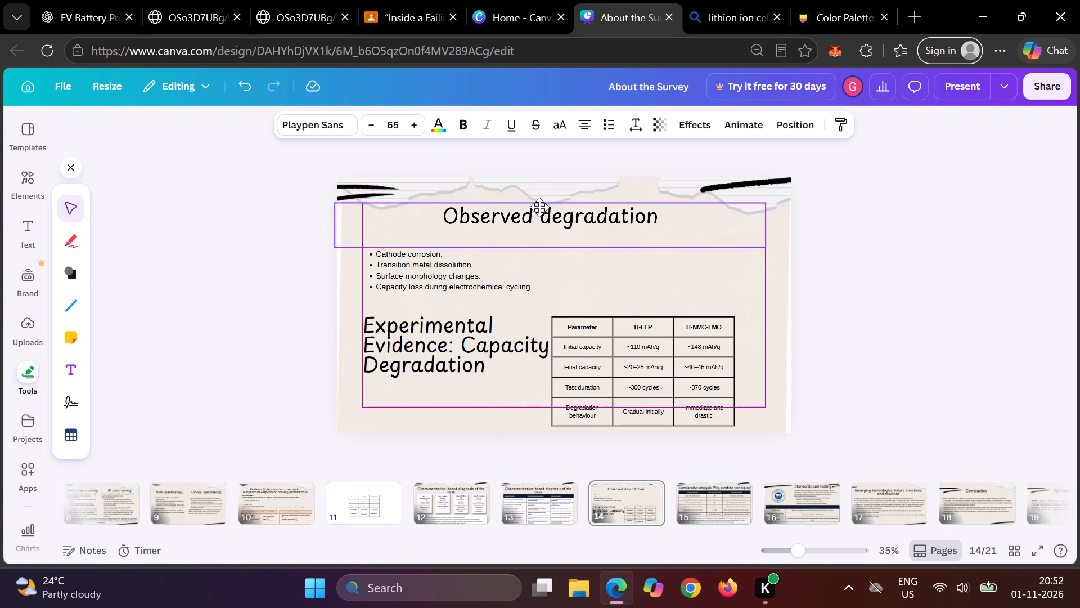
left_click_drag(539, 207, 539, 217)
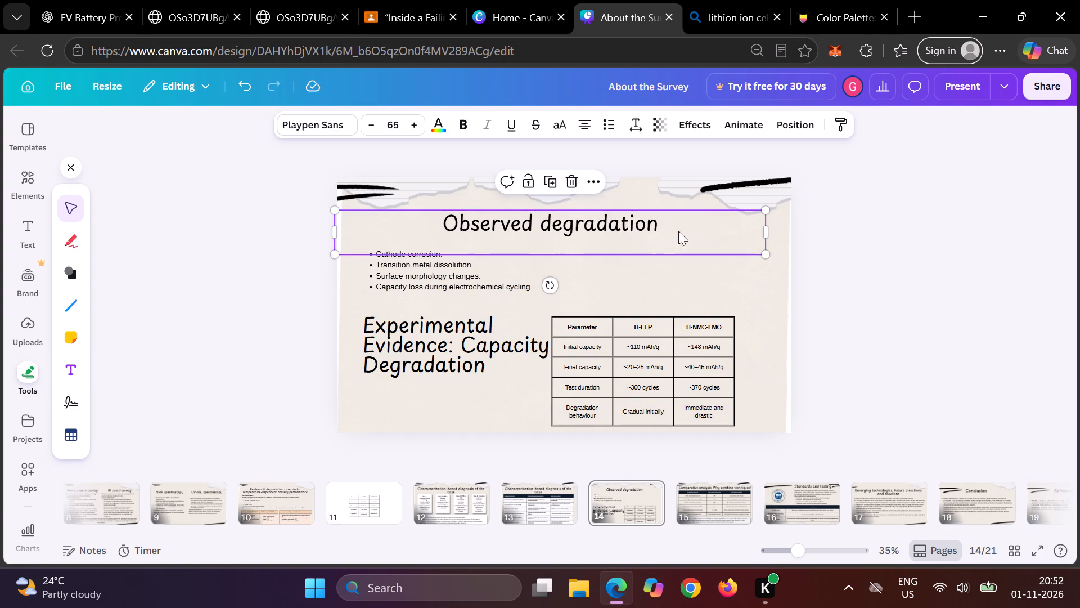
left_click(822, 280)
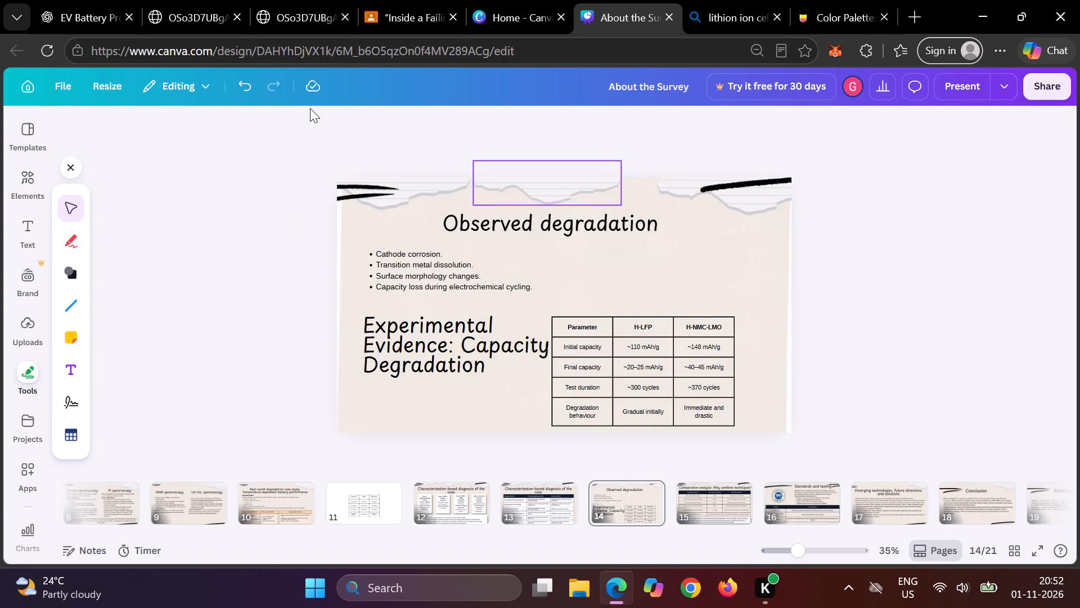
Move the parameter table right and slightly up to leave a gap beside the capacity degradation title.
left_click_drag(647, 368, 663, 367)
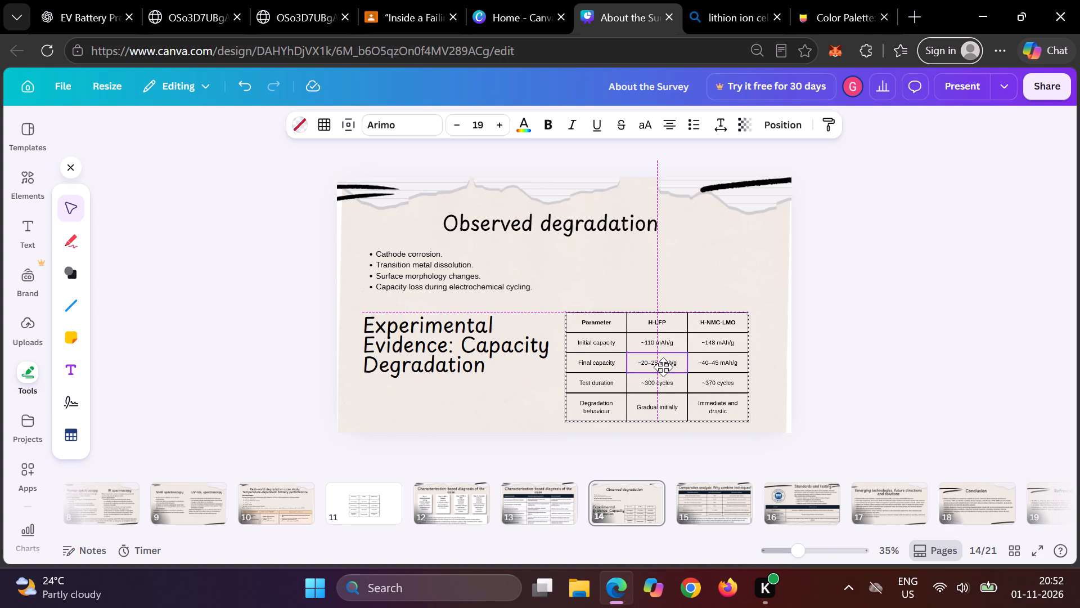
left_click(924, 362)
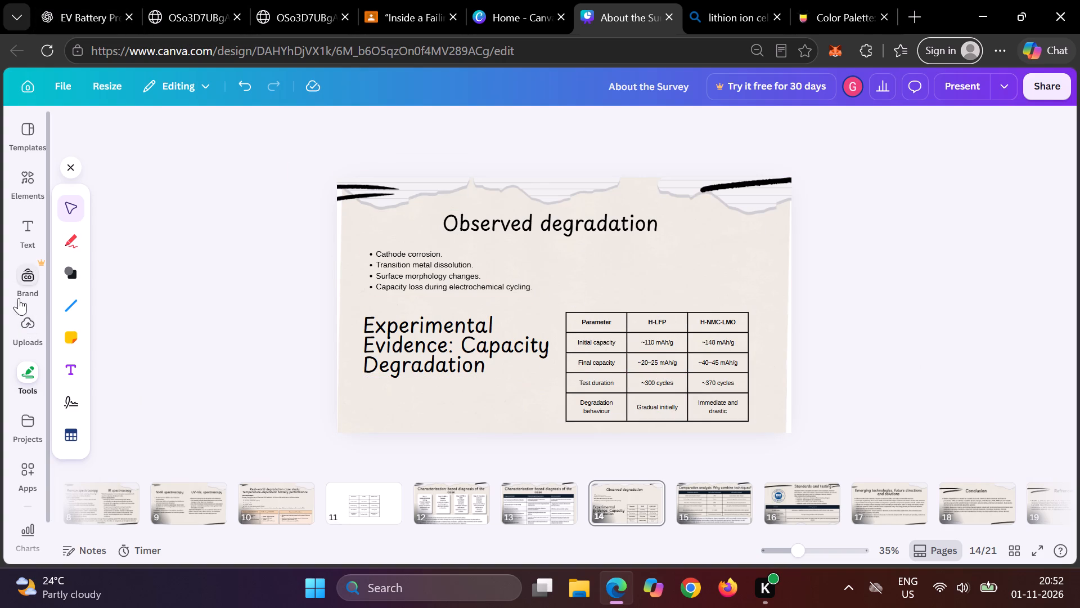
Upload the saved SOH-versus-cycle chart image from Downloads to the Canva uploads.
left_click(25, 329)
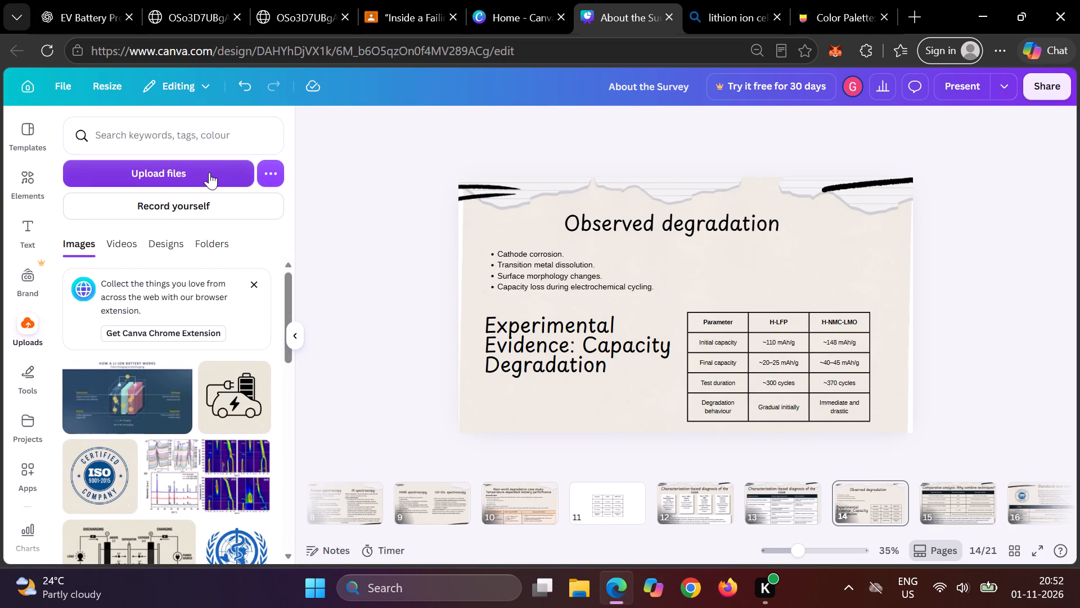
left_click(209, 172)
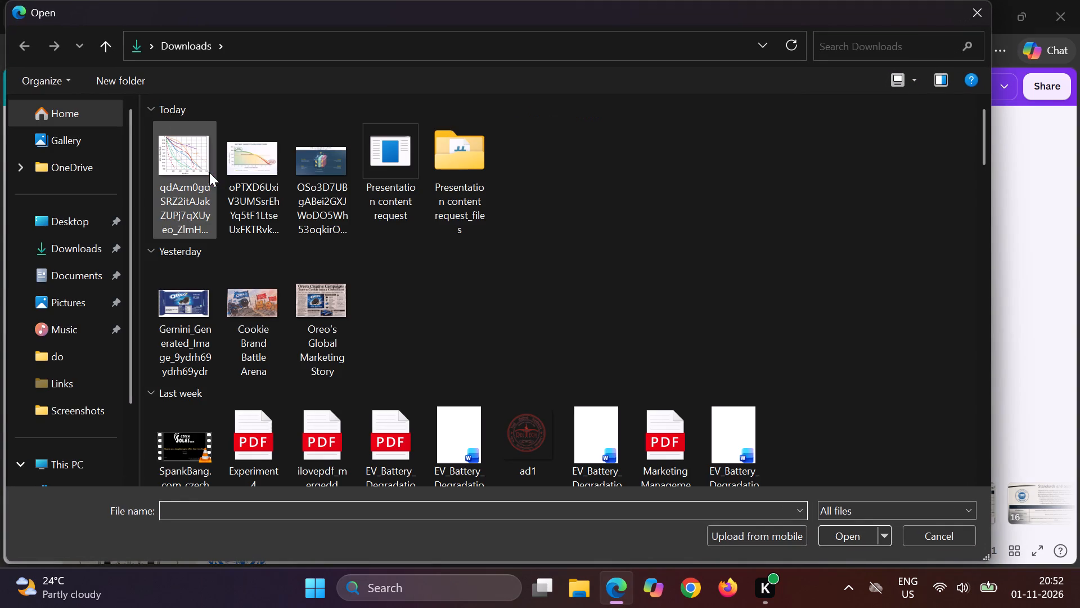
double_click(194, 180)
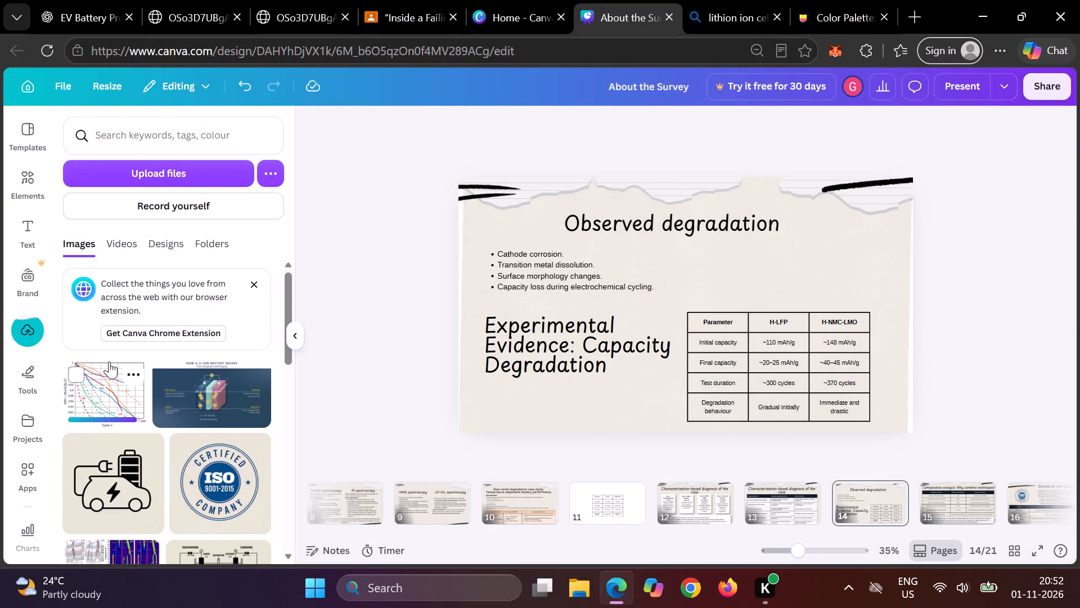
Place the uploaded SOH-versus-cycle chart on slide 14, shrunk to about 299 high and positioned just above the middle of the parameter table.
left_click_drag(109, 361, 158, 329)
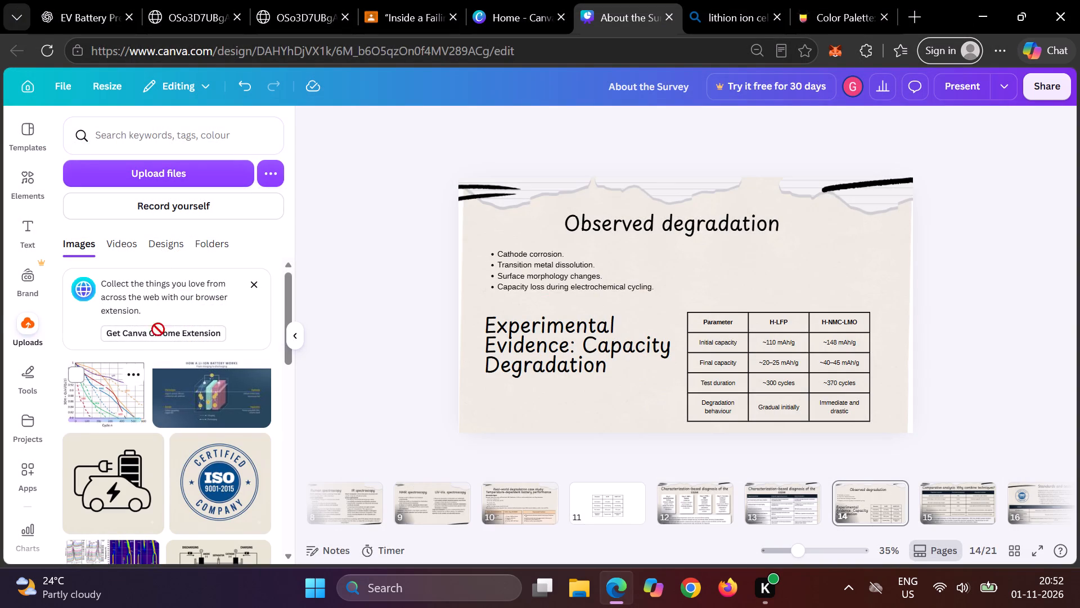
left_click_drag(158, 329, 690, 223)
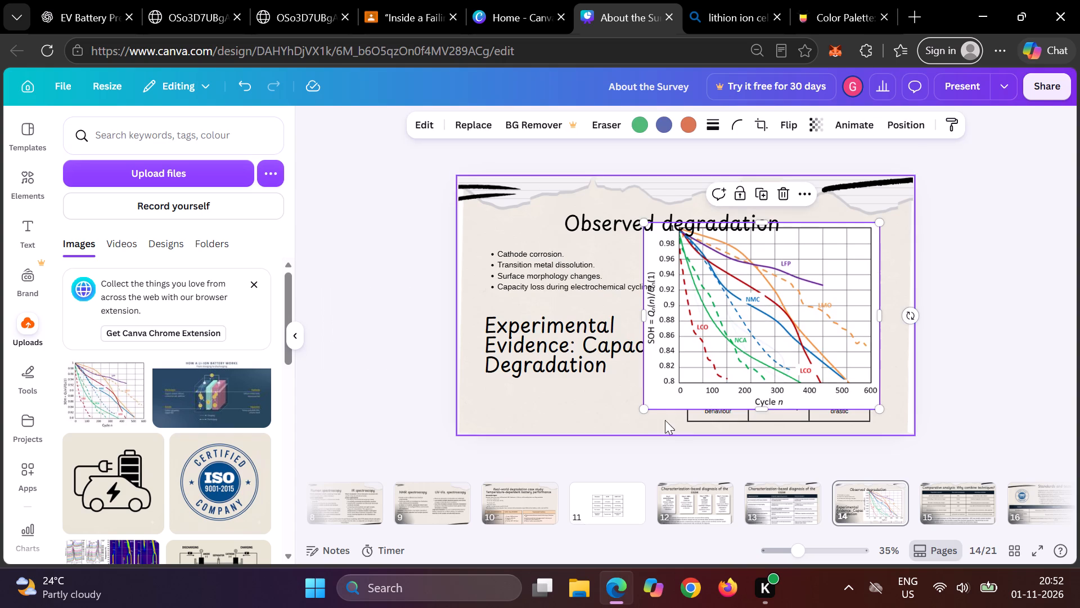
left_click_drag(642, 409, 737, 290)
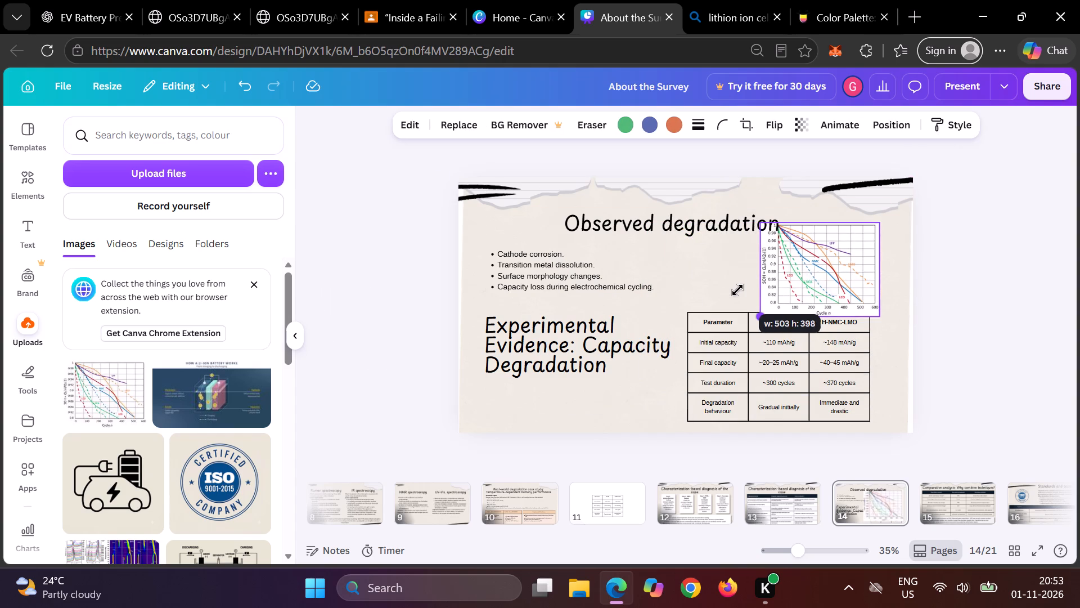
left_click_drag(737, 290, 759, 270)
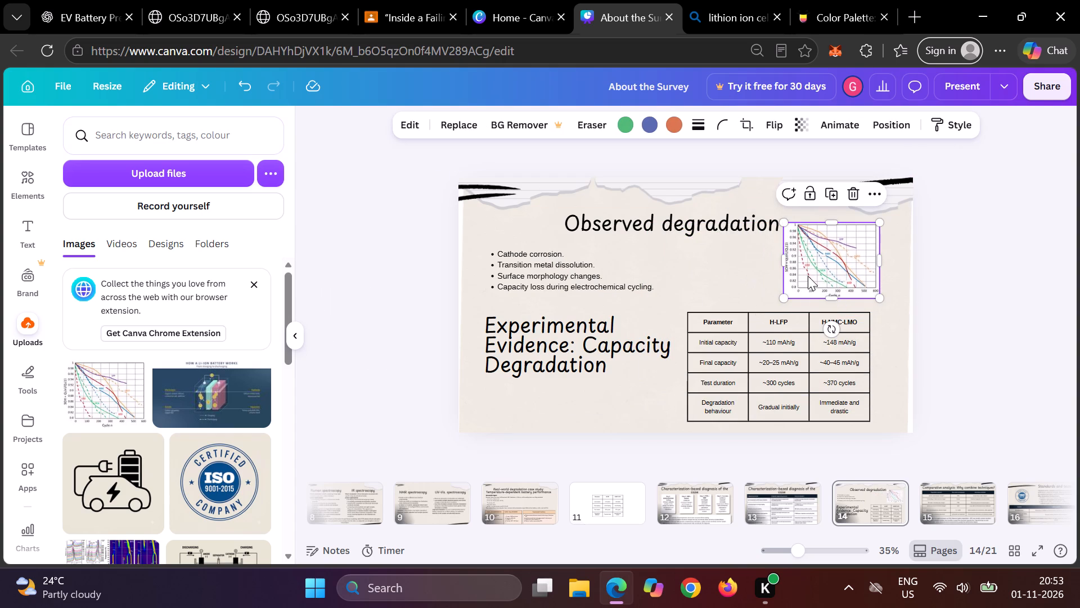
left_click_drag(808, 276, 740, 287)
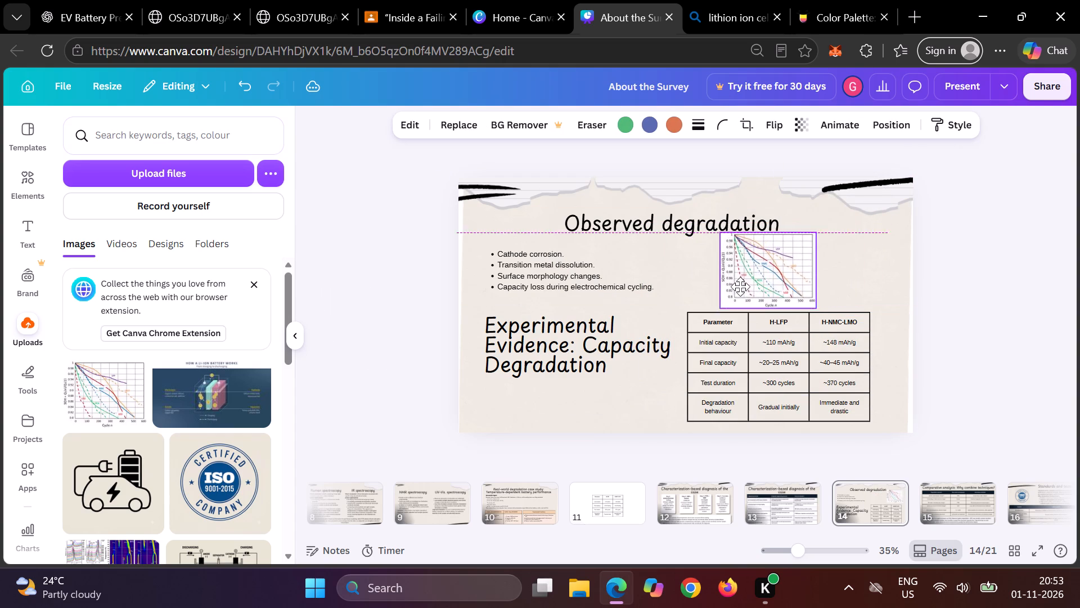
left_click_drag(740, 287, 717, 287)
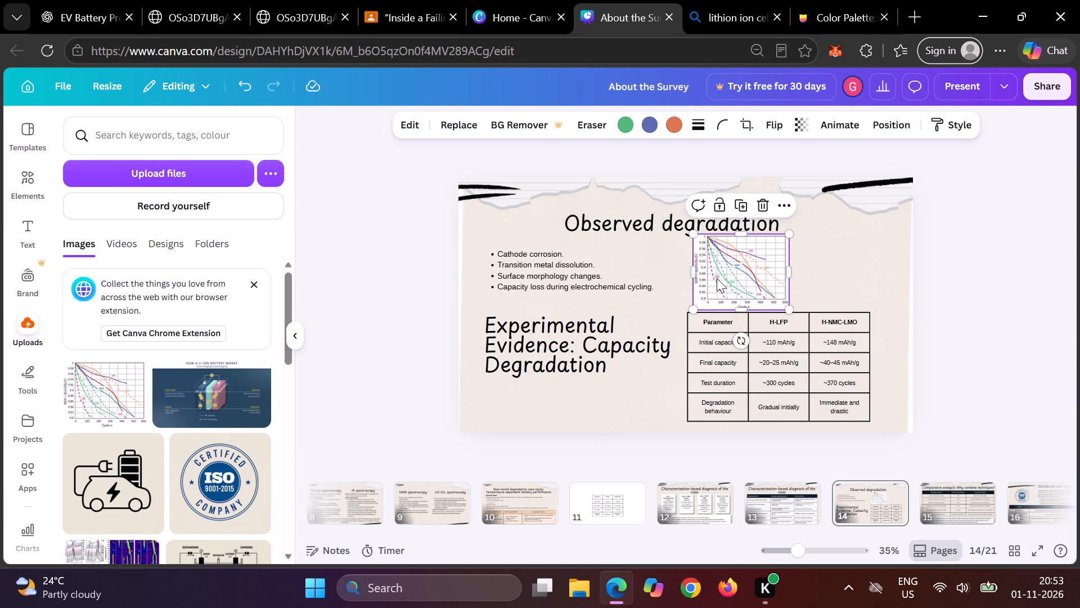
left_click_drag(692, 237, 699, 242)
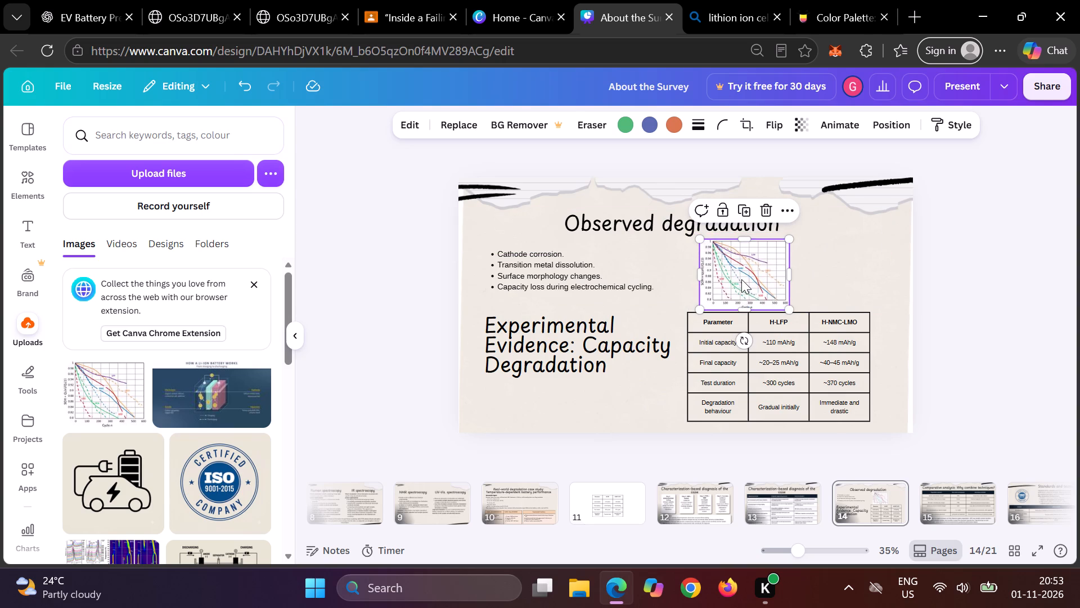
left_click(886, 258)
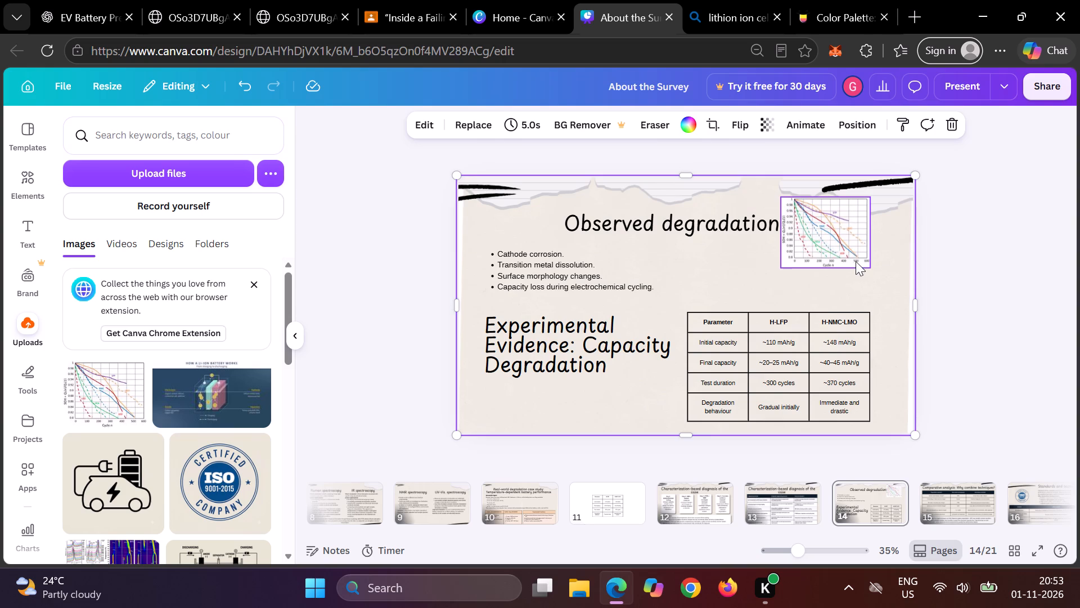
left_click_drag(856, 261, 862, 288)
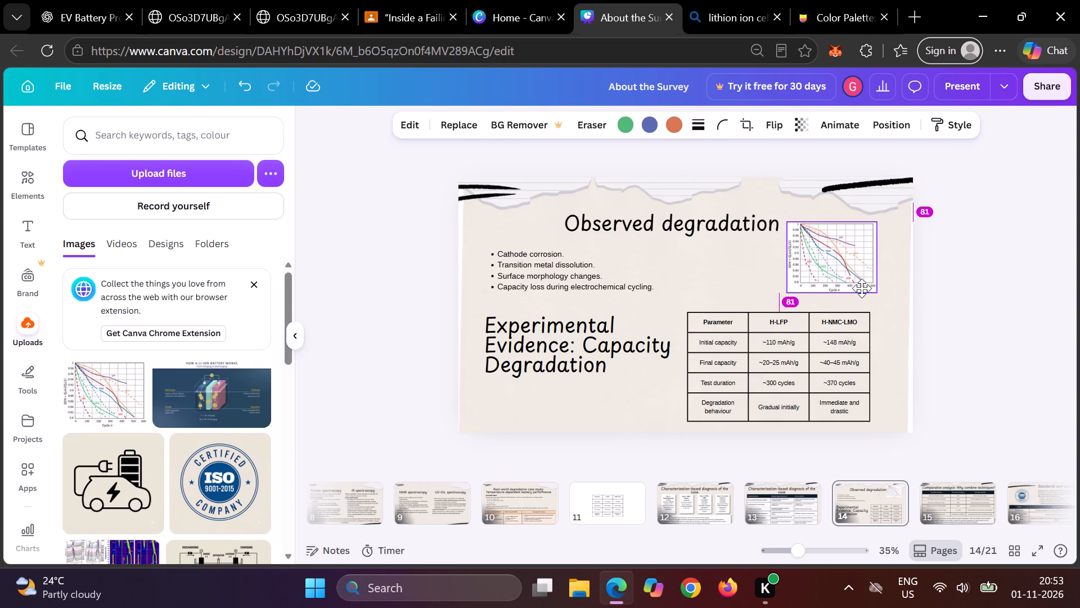
left_click_drag(862, 288, 857, 290)
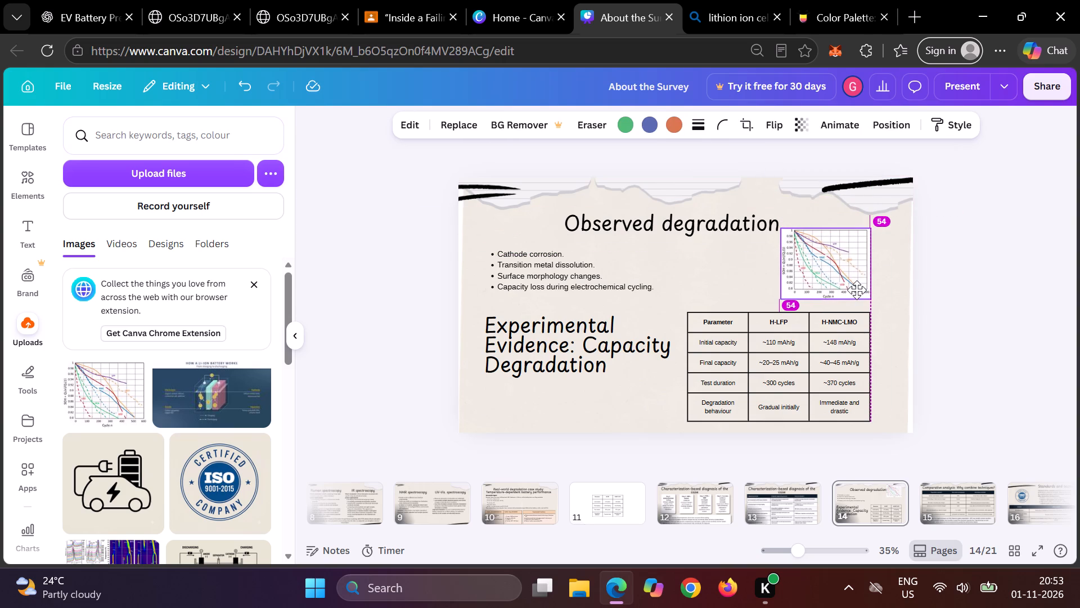
left_click_drag(857, 290, 844, 296)
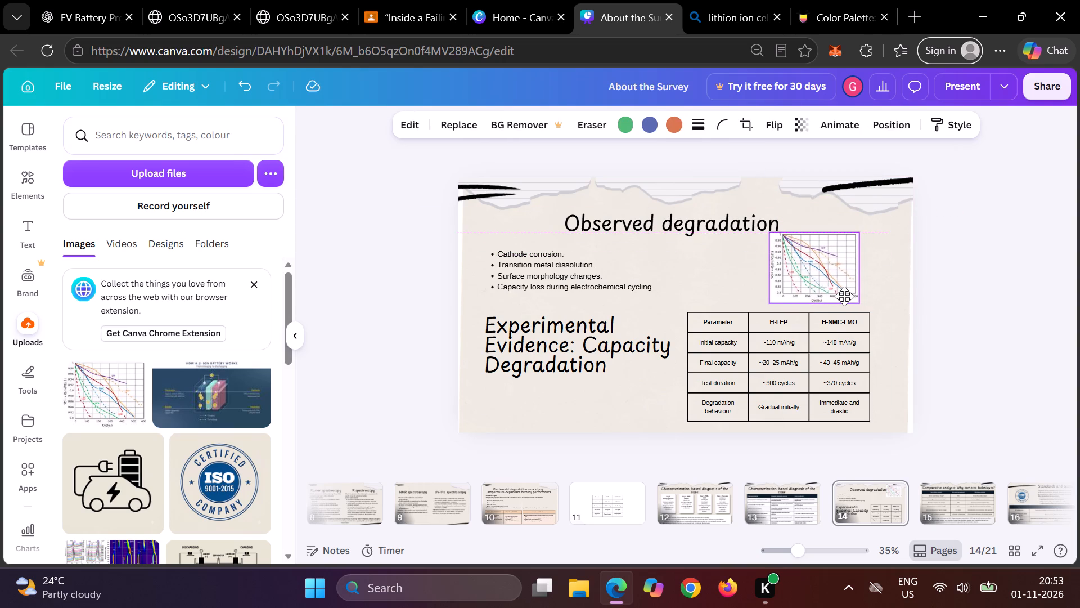
left_click_drag(844, 296, 803, 299)
right_click(803, 299)
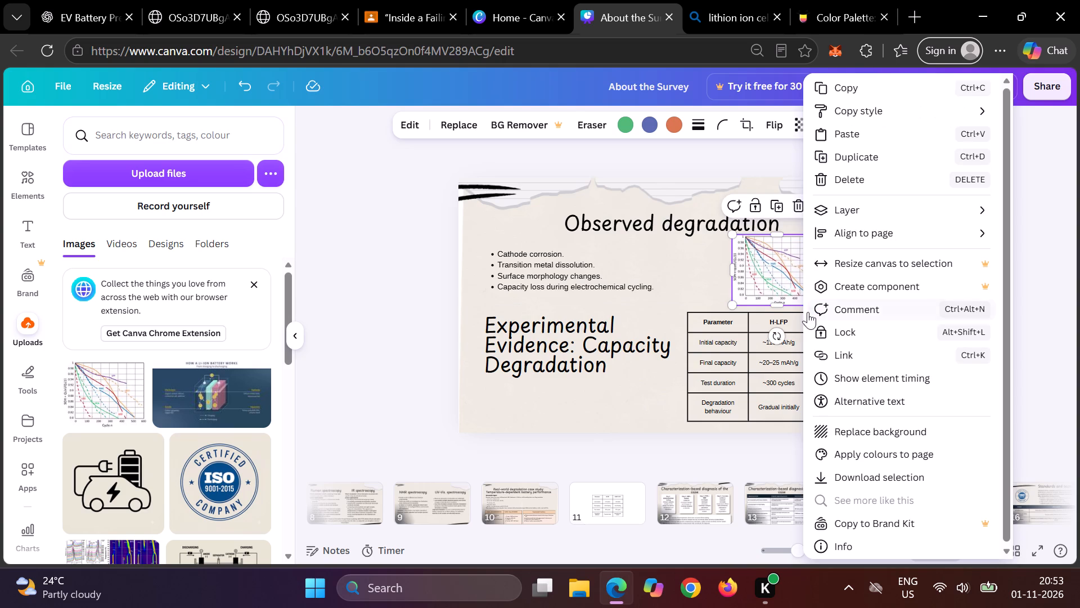
left_click(661, 374)
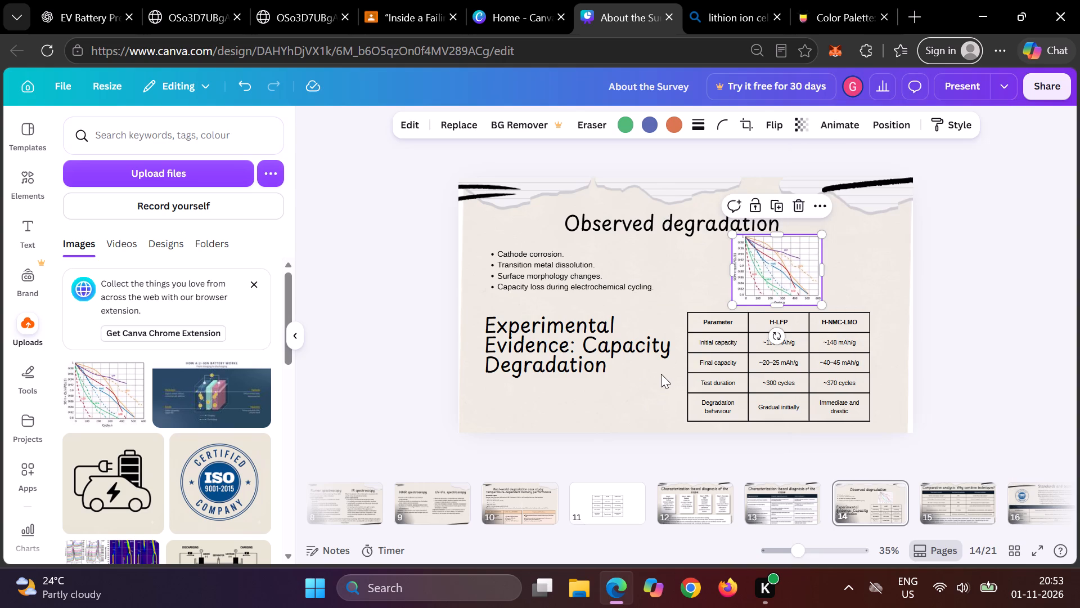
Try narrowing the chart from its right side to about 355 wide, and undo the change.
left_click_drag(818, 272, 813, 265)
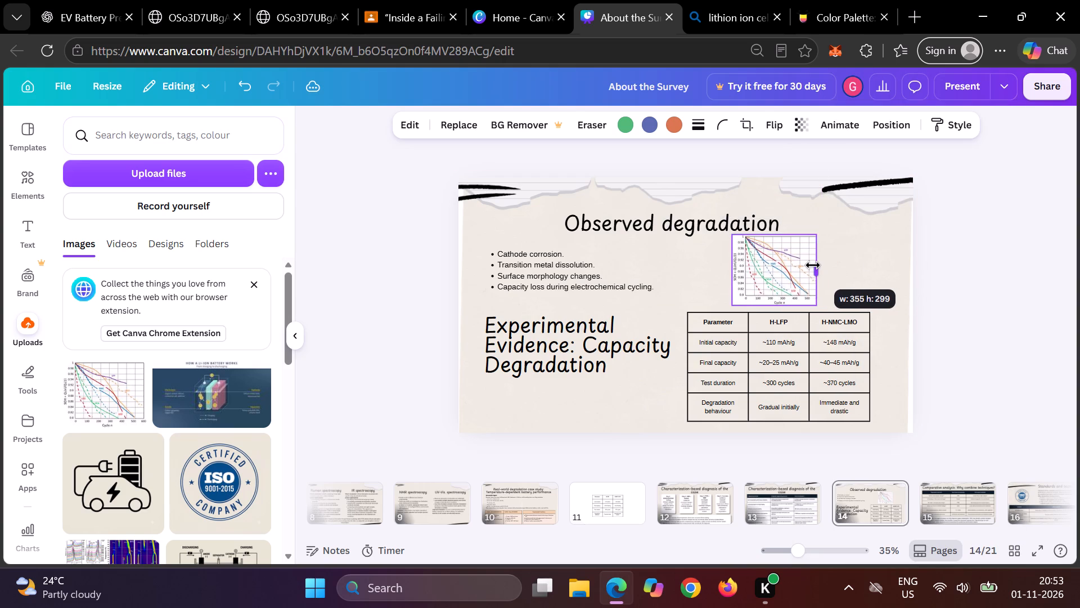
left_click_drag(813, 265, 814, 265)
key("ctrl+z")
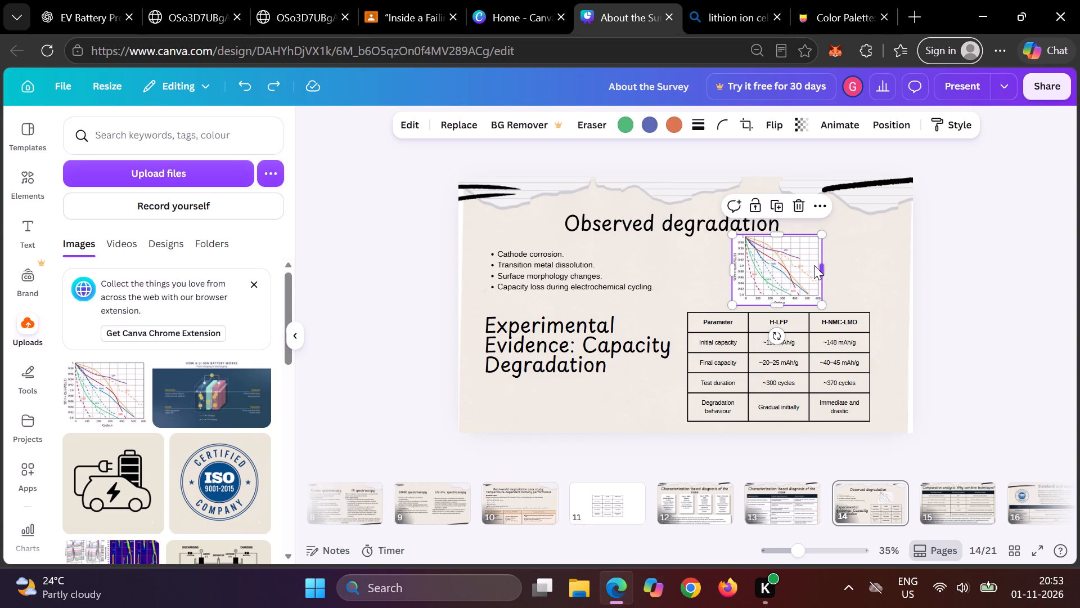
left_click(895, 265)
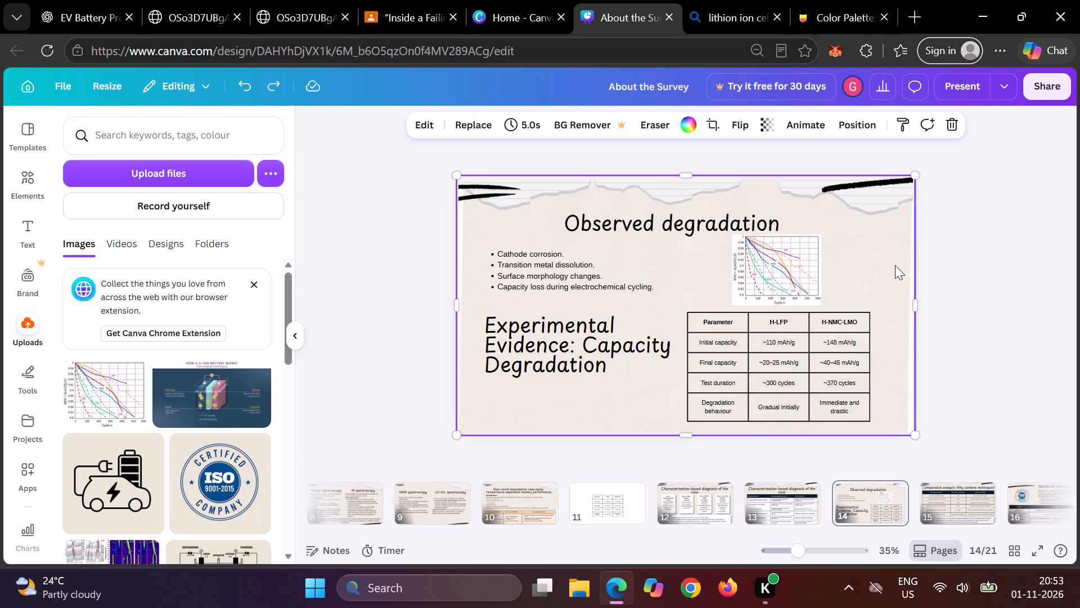
Move the "Observed degradation" title left so its text lines up with the "Experimental Evidence: Capacity Degradation" title.
left_click_drag(682, 217, 644, 213)
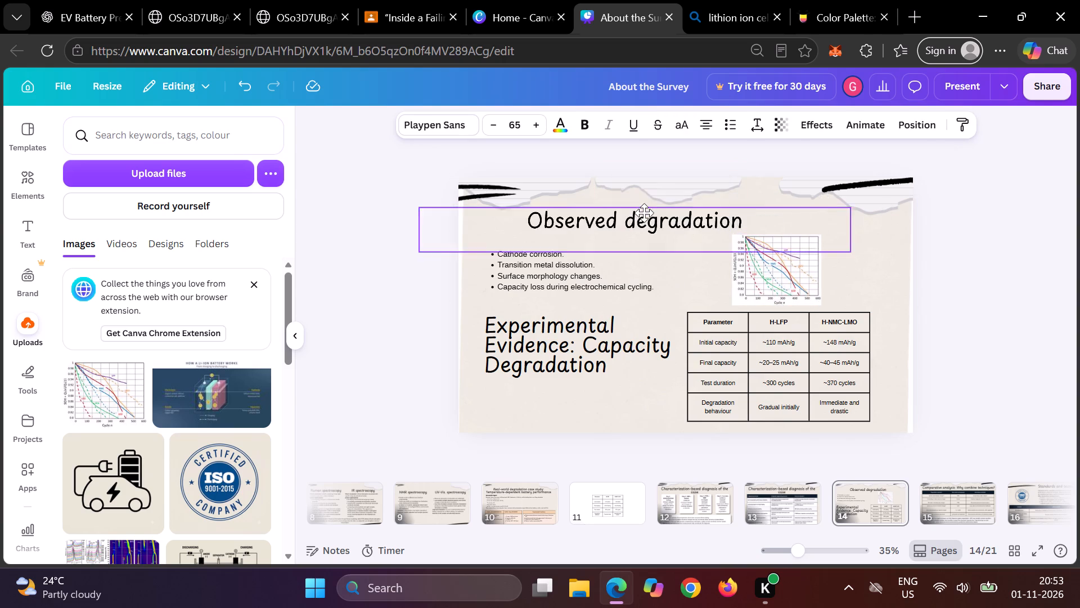
left_click_drag(644, 213, 604, 220)
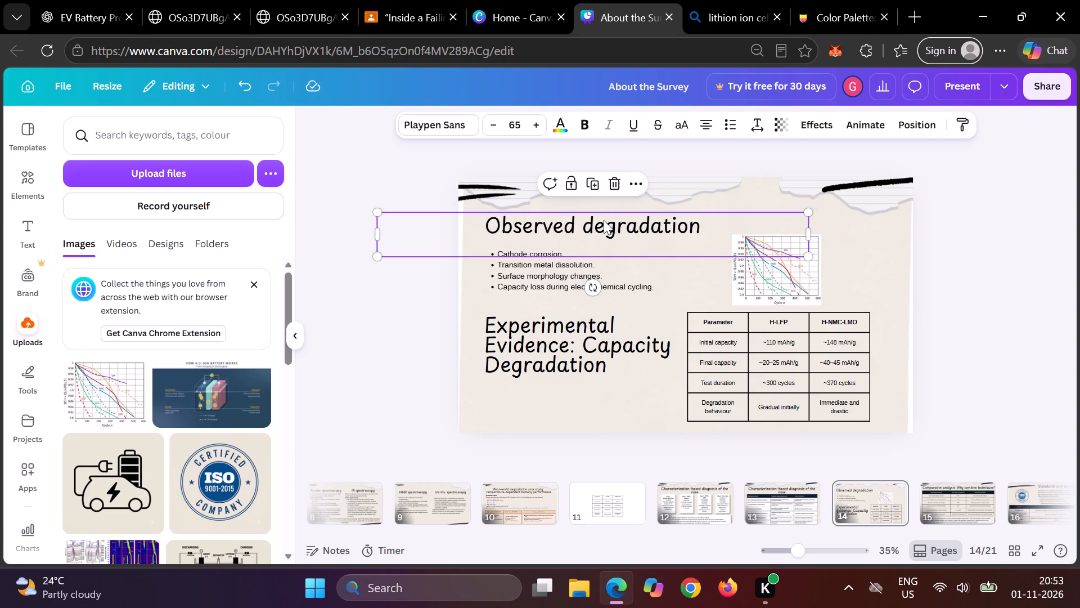
left_click(686, 285)
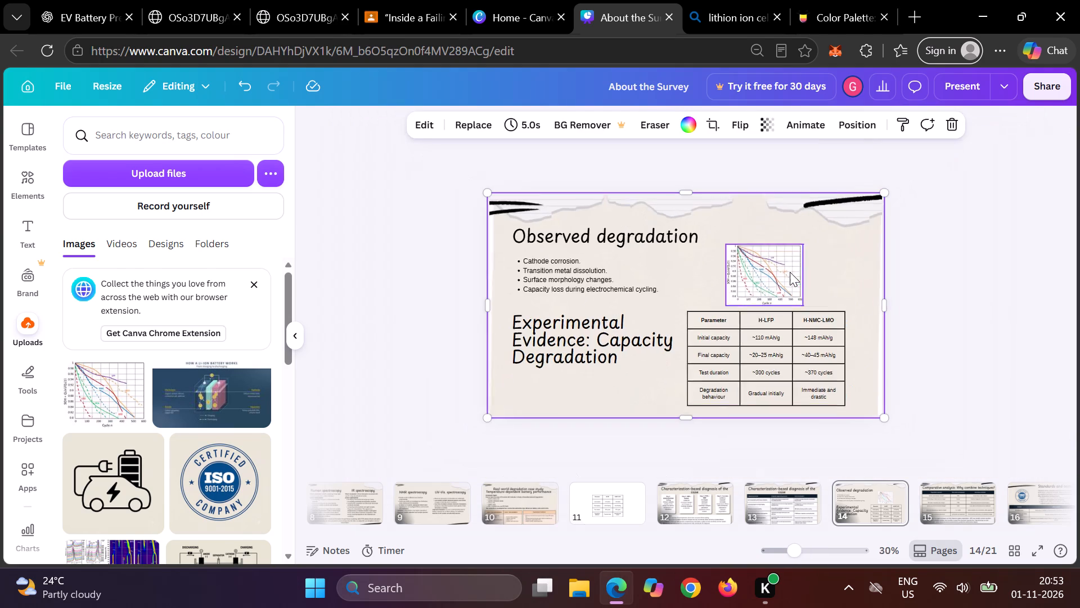
Preview slides 14 and 15 in full screen to check their layout, and return to the editor.
left_click(1046, 551)
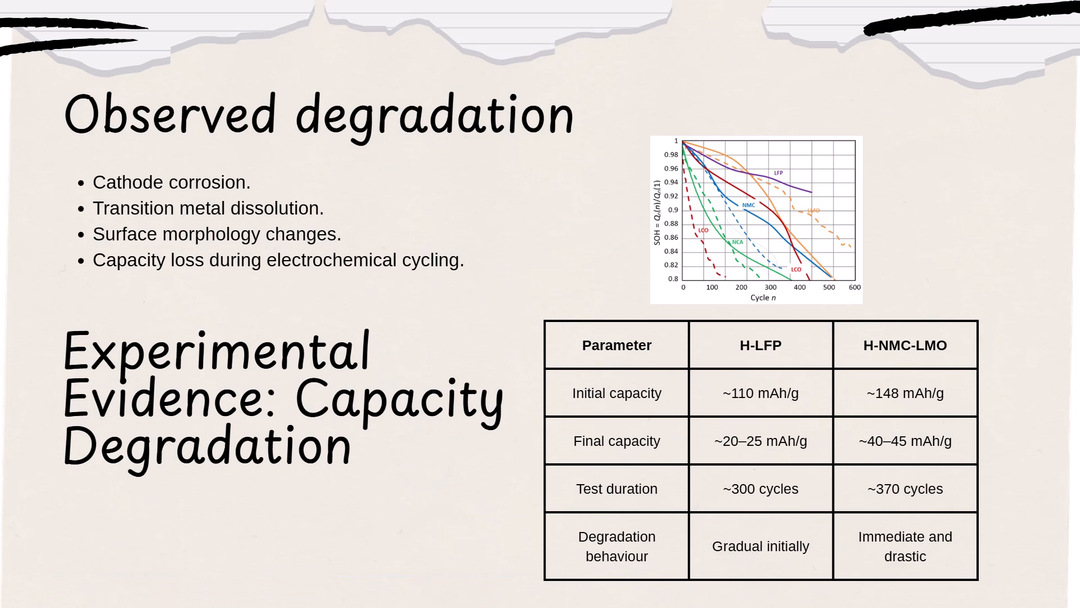
left_click(1070, 486)
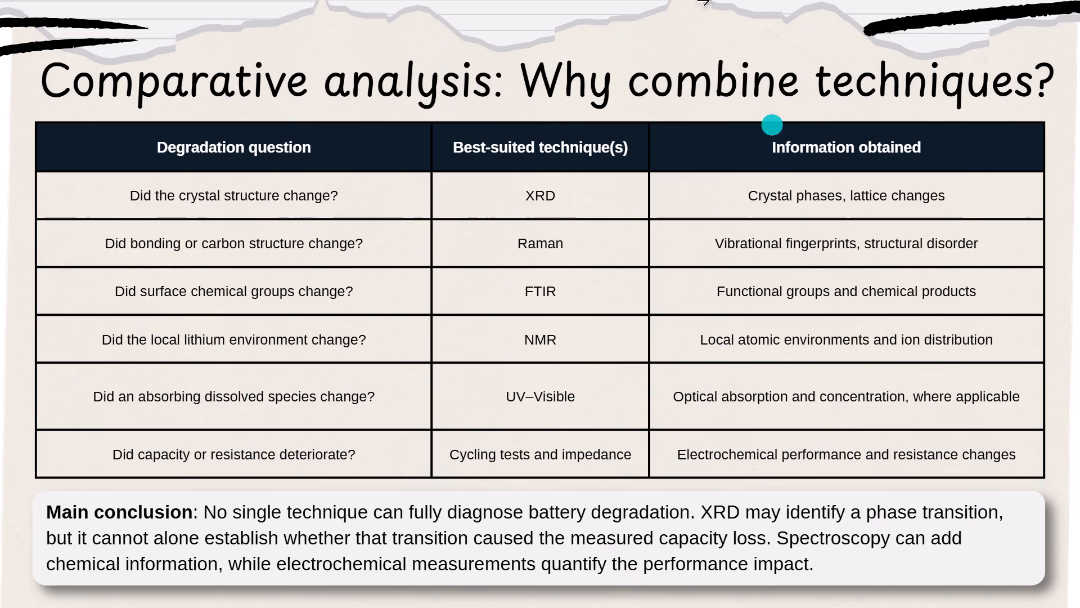
left_click(542, 66)
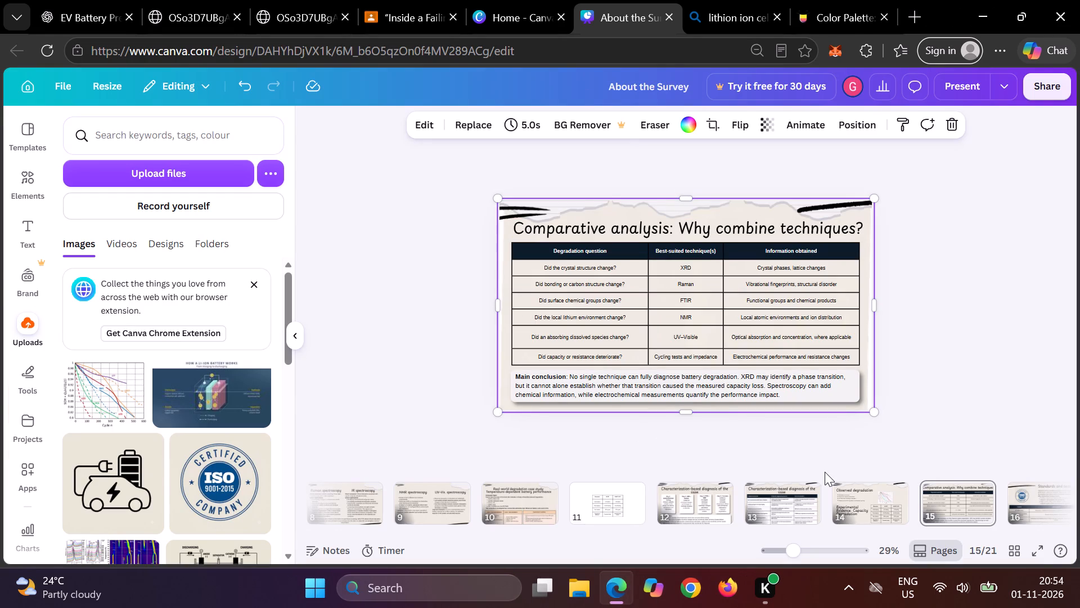
key("Left")
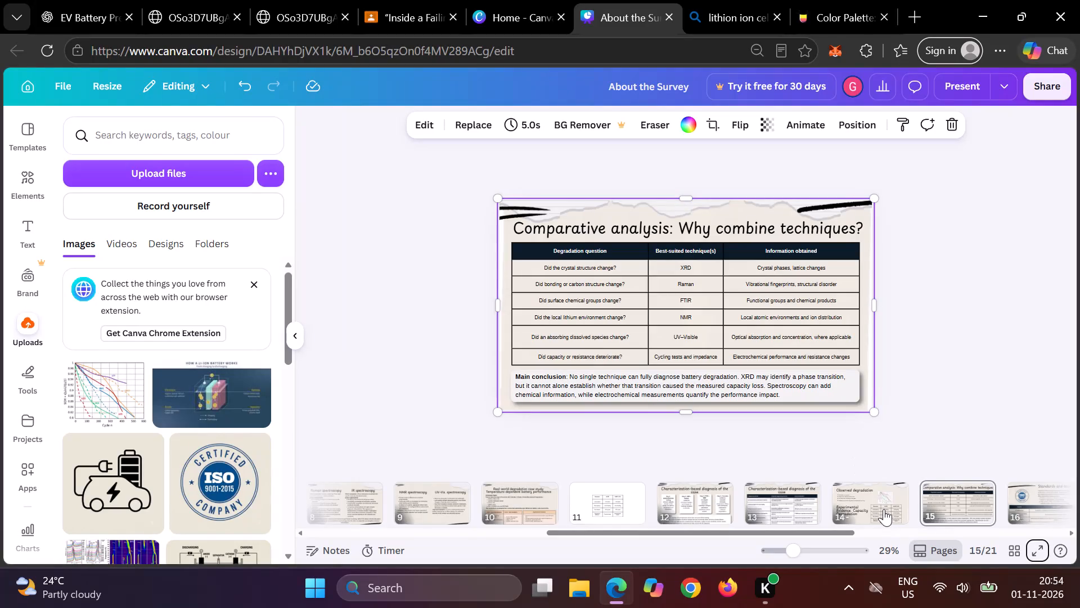
Enlarge the SOH-versus-cycle chart on slide 14 and align its right edge with the parameter table's right edge.
left_click(884, 509)
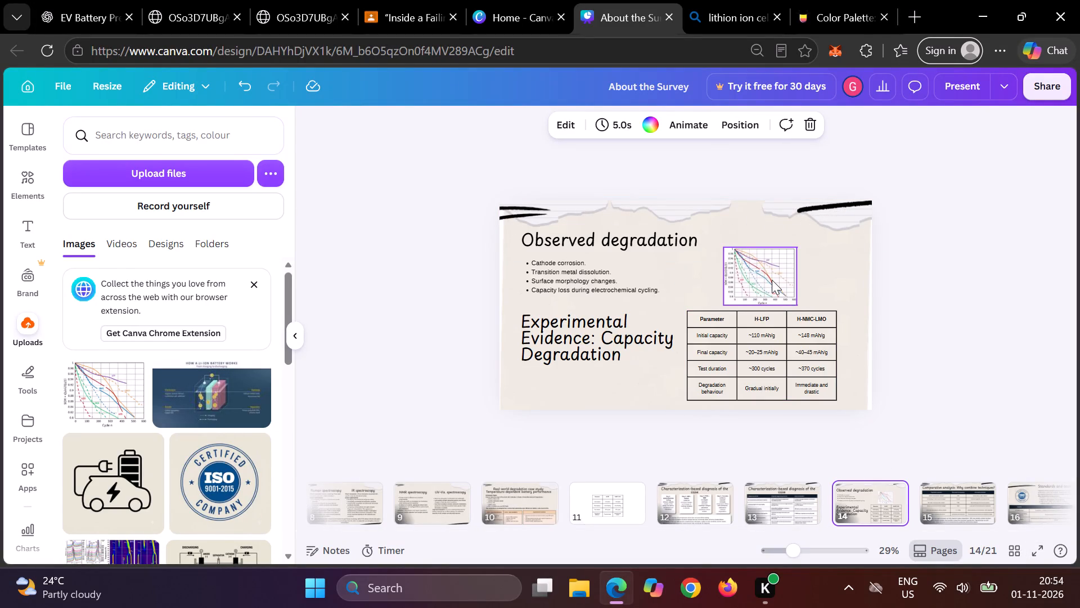
left_click(772, 280)
left_click_drag(800, 246, 822, 224)
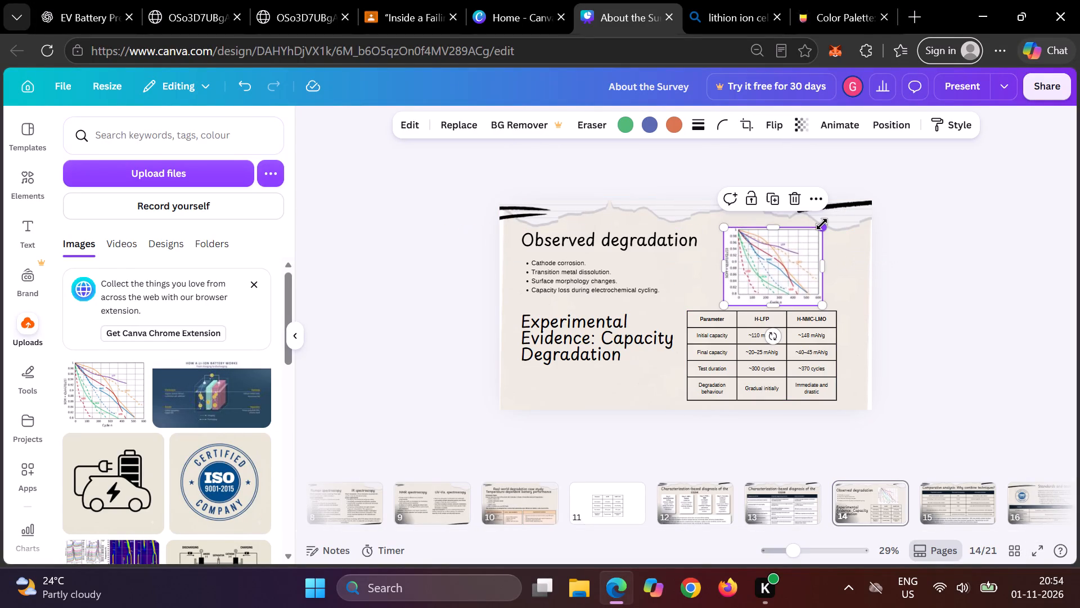
left_click_drag(769, 283, 777, 276)
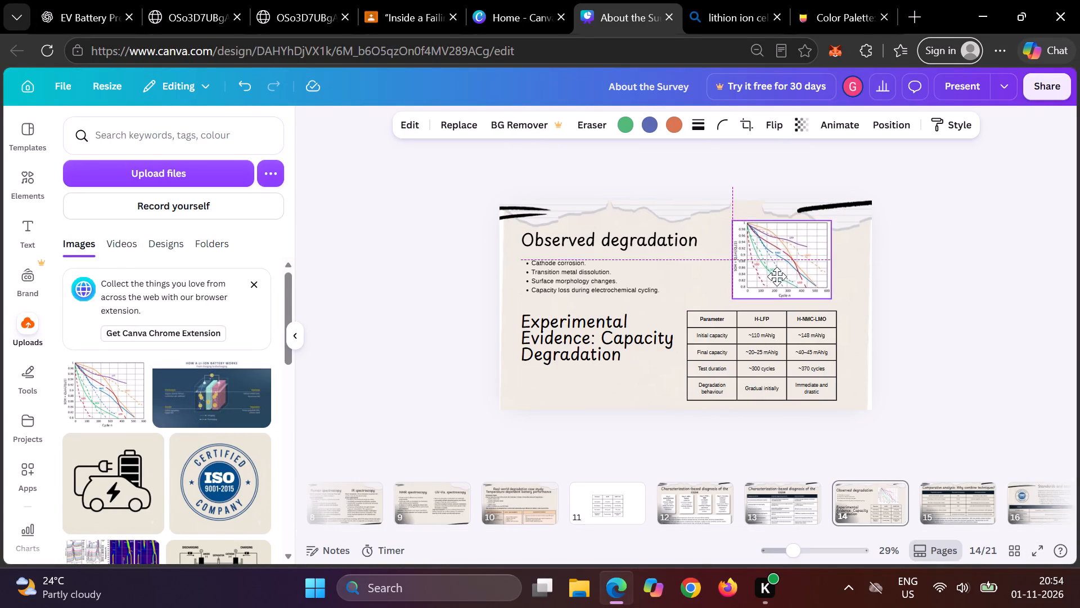
left_click_drag(777, 276, 785, 281)
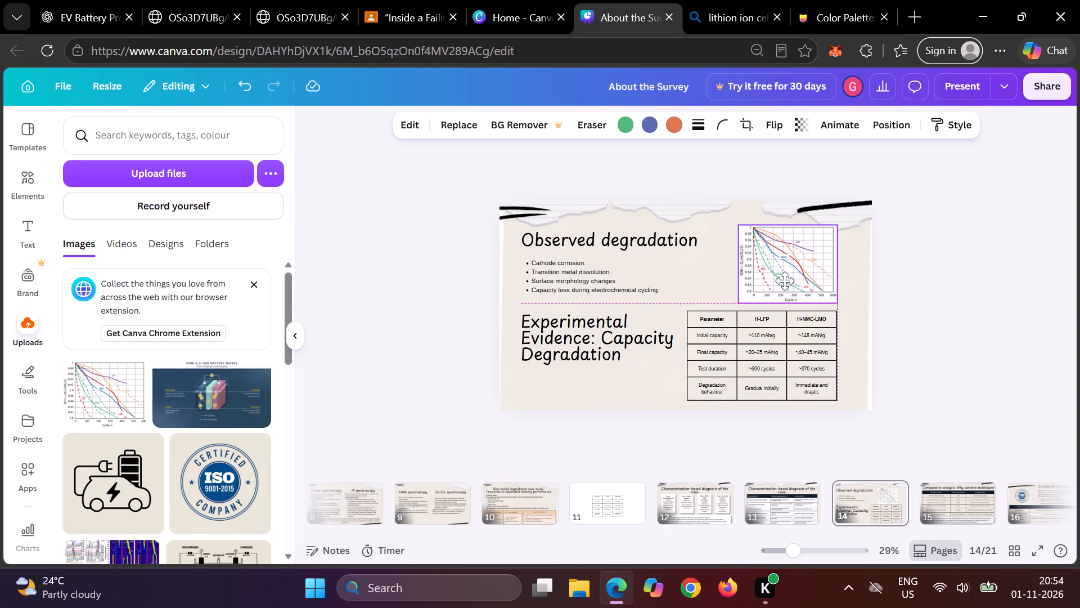
left_click_drag(785, 281, 783, 281)
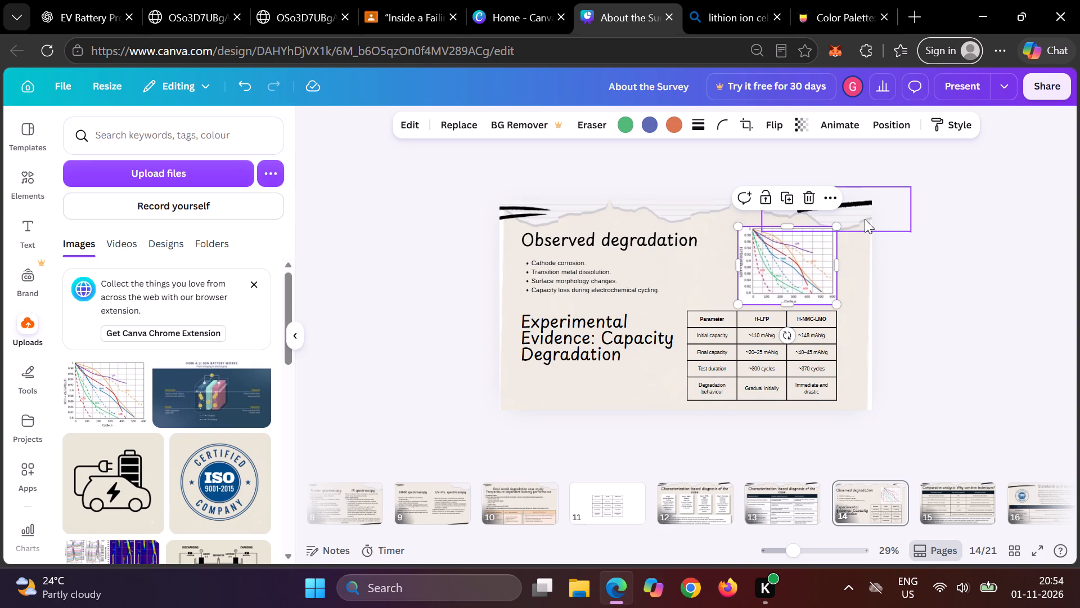
Move the torn-paper decoration at slide 14's top right up and left, clear of the chart.
left_click(861, 221)
left_click_drag(861, 221, 857, 215)
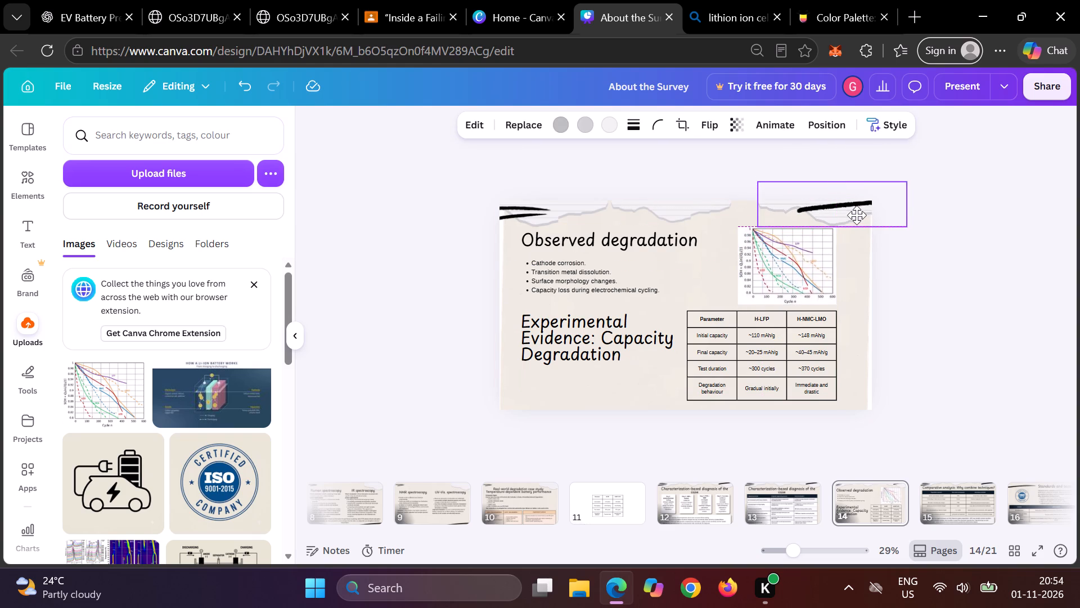
left_click_drag(857, 215, 854, 214)
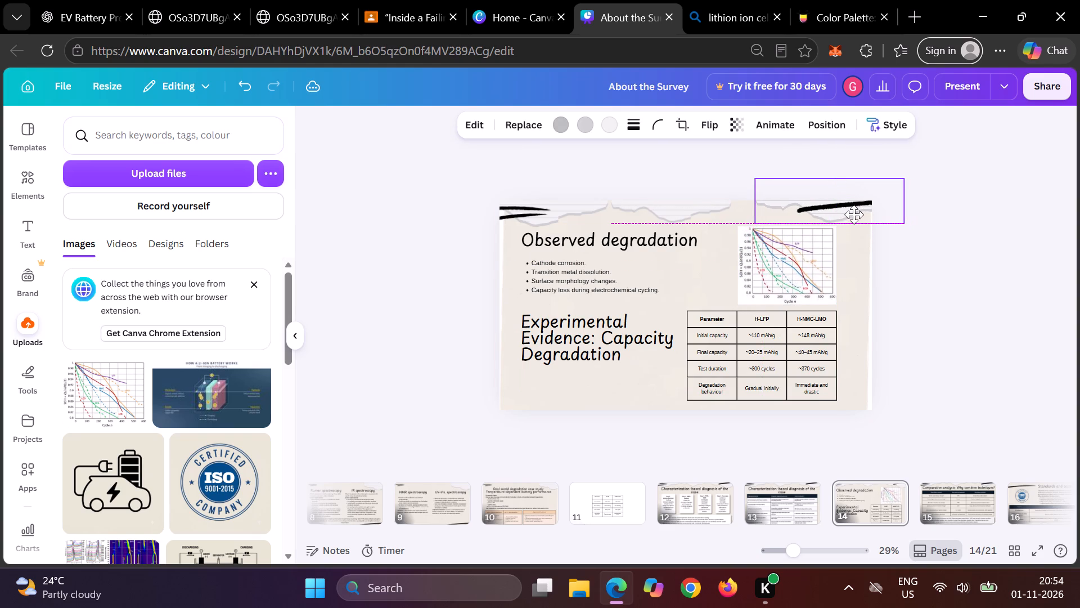
left_click_drag(854, 214, 835, 213)
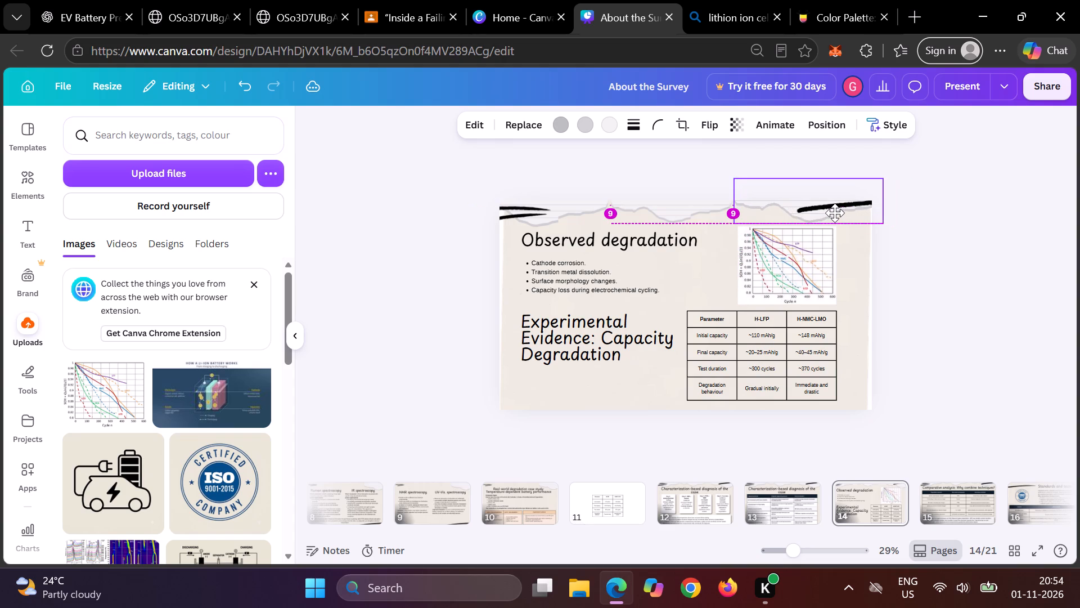
left_click_drag(835, 213, 833, 214)
left_click(1020, 241)
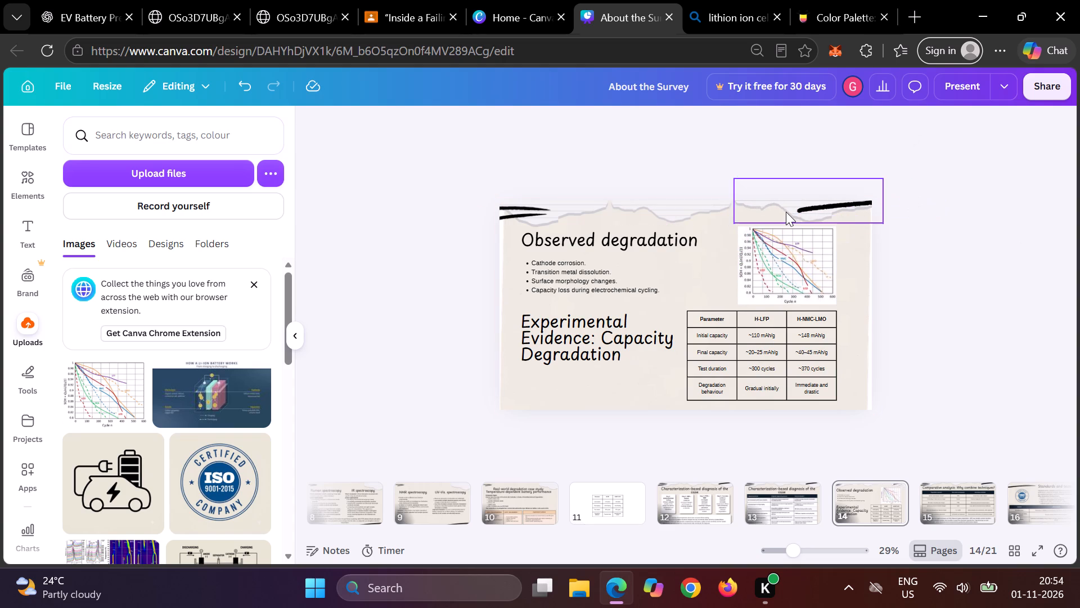
Preview slide 14 in full screen to check the enlarged chart, and return to the editor.
left_click(1041, 551)
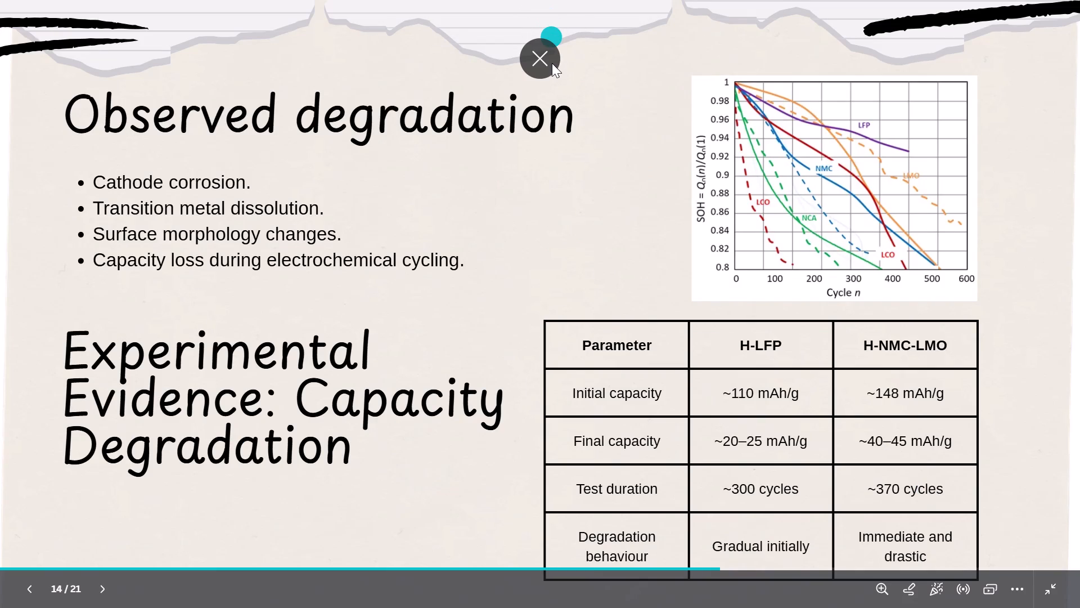
left_click(552, 65)
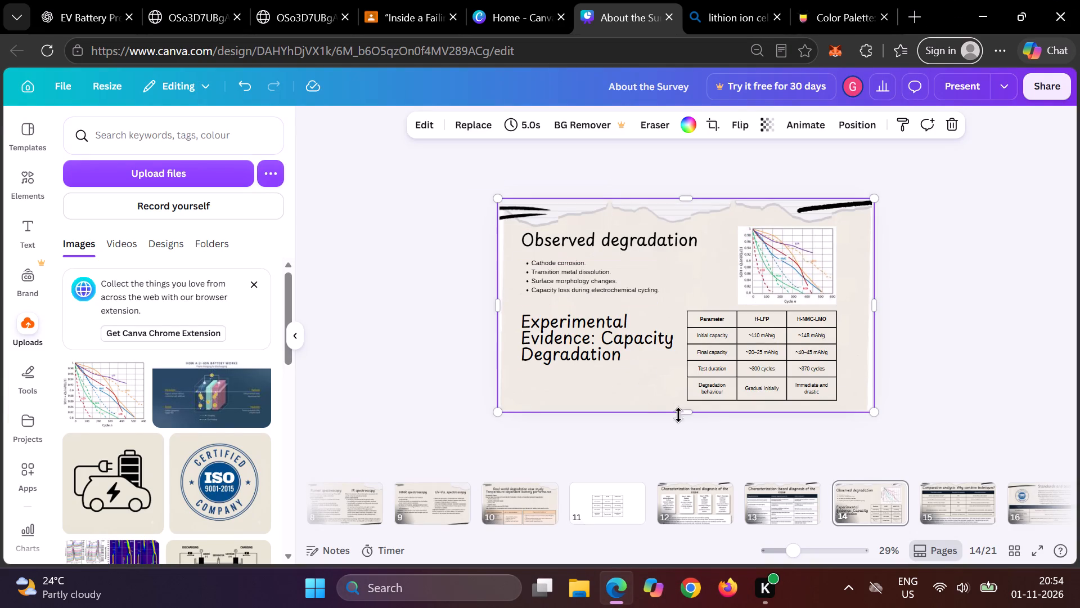